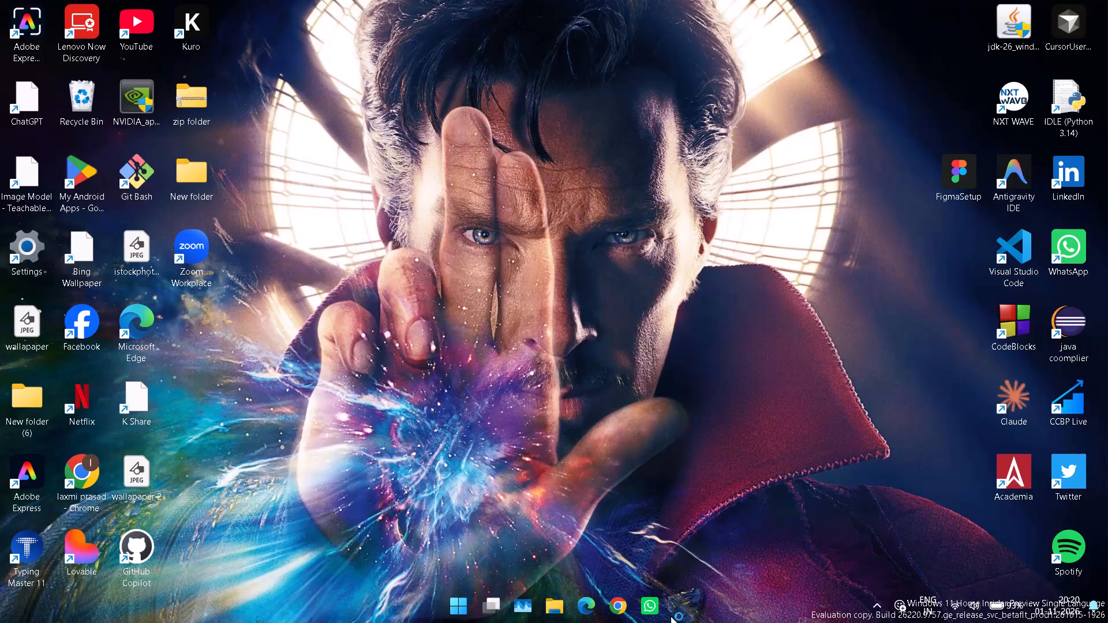
Open Google Chrome in a maximized window, search for figma and open the Figma website.
left_click(622, 607)
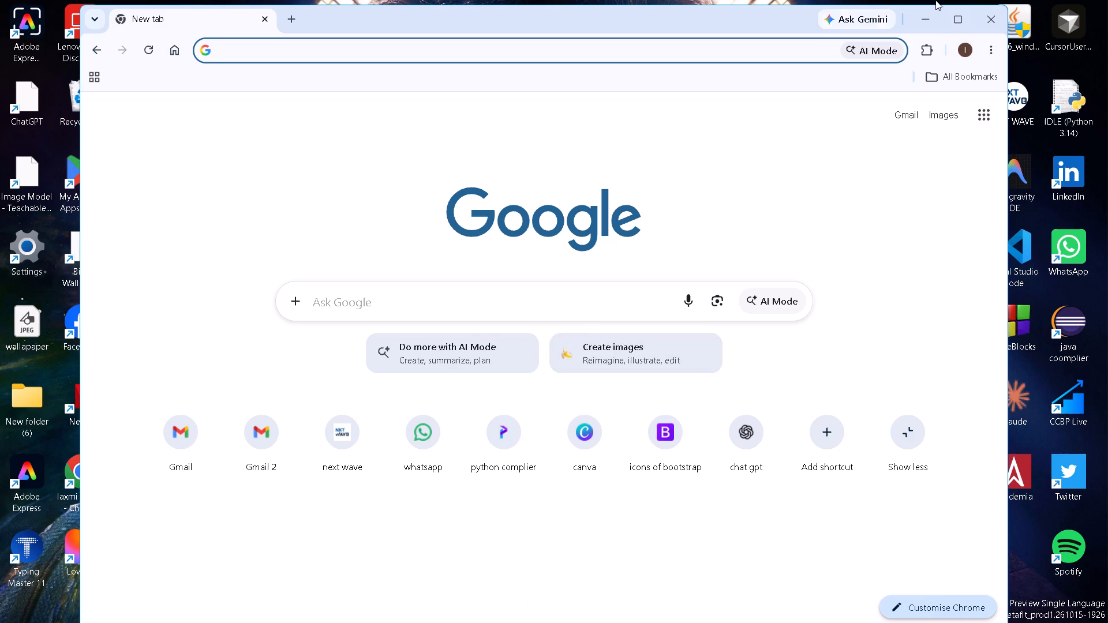
left_click(953, 17)
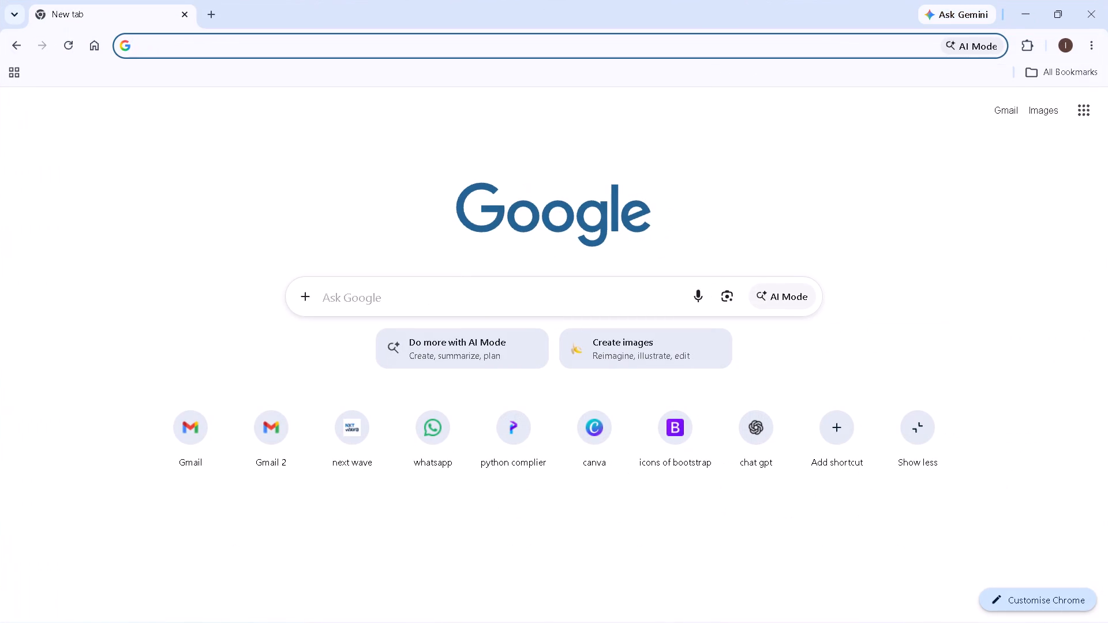
left_click(703, 47)
left_click(688, 70)
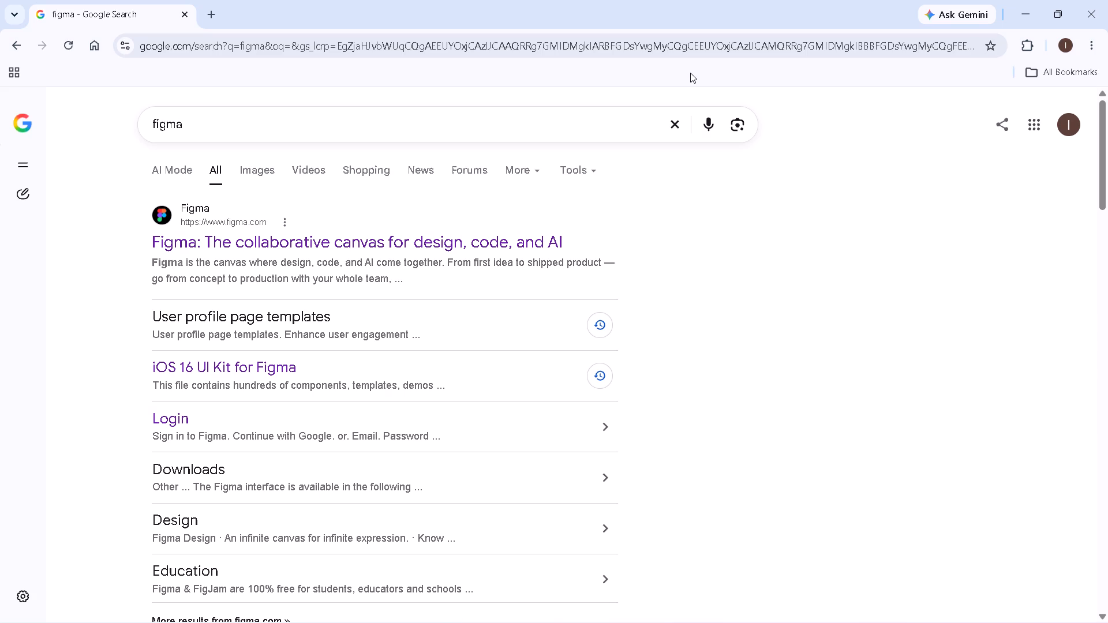
left_click(414, 246)
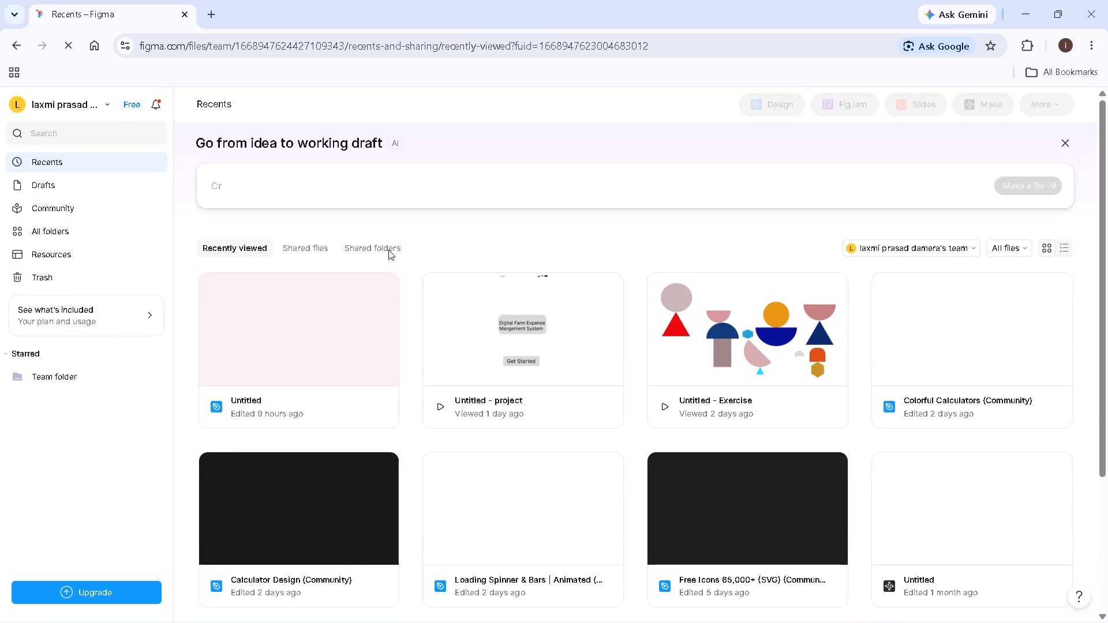
Open the most recently edited Untitled design file and switch to its project page.
double_click(285, 366)
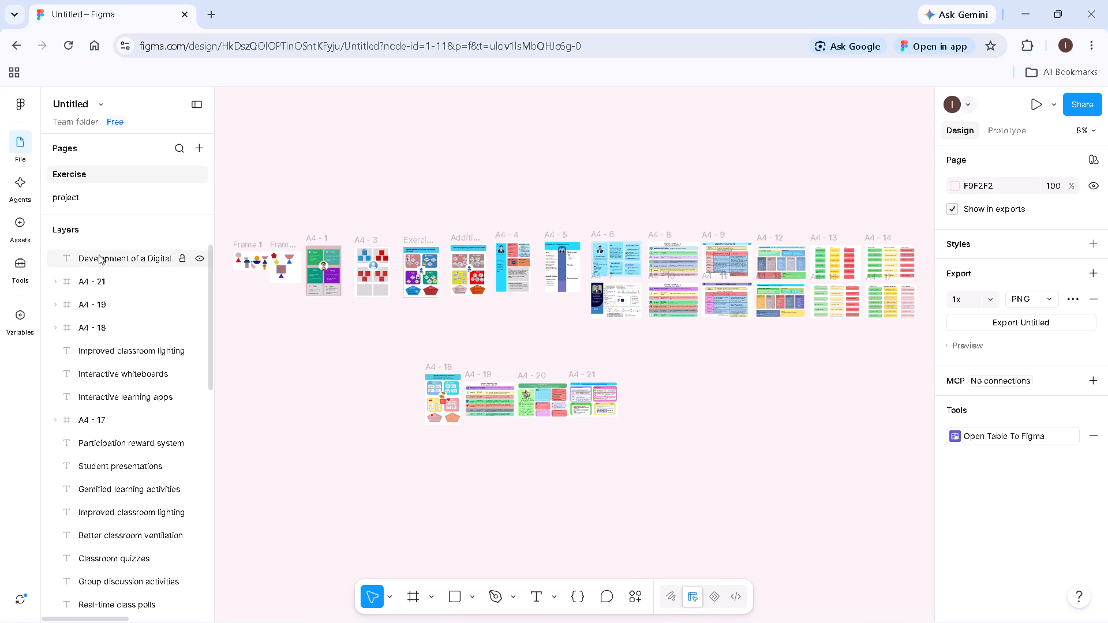
double_click(85, 199)
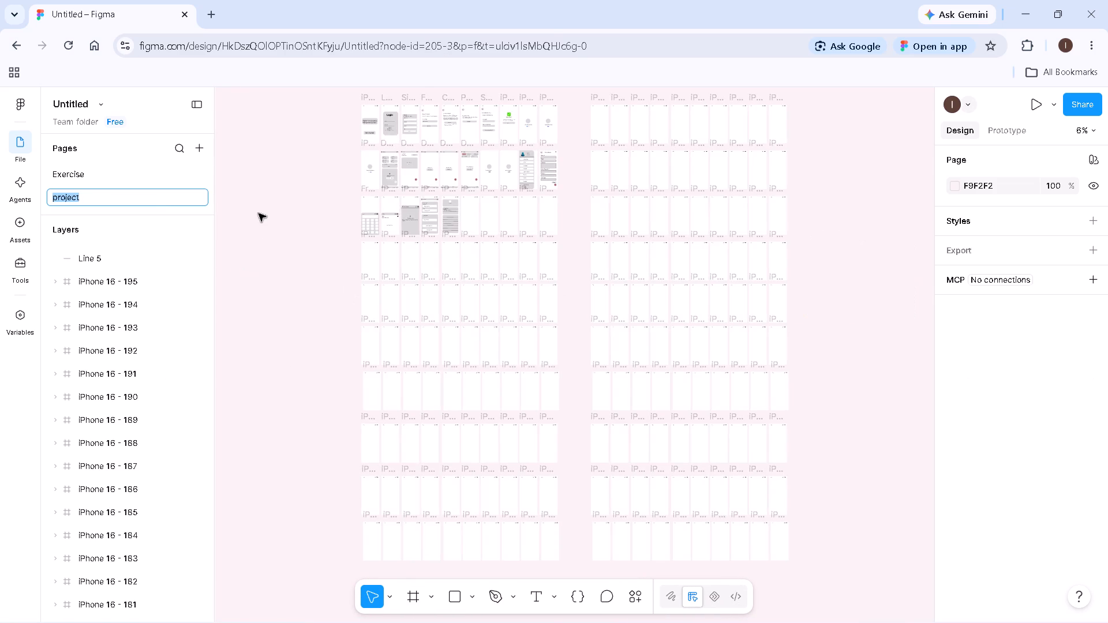
left_click(260, 215)
Examine the project page's iPhone 16 frames, from the completed Profile screen to the empty iPhone 16 - 21 frame.
scroll(452, 237, "up", 3, "ctrl")
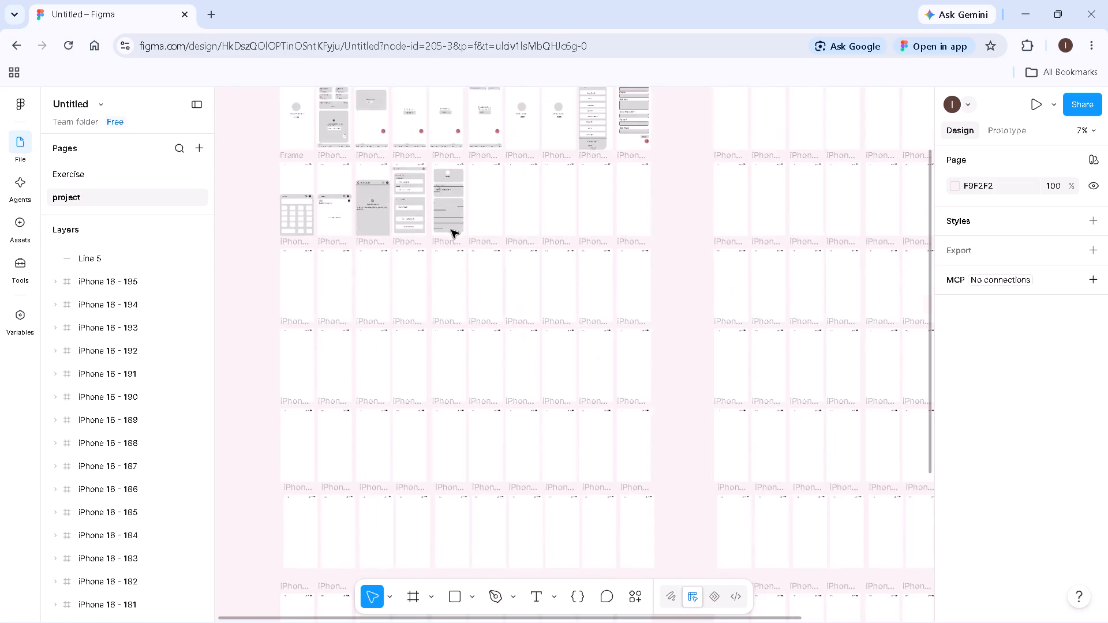
scroll(451, 230, "up", 7, "ctrl")
key("h")
left_click_drag(348, 276, 365, 278)
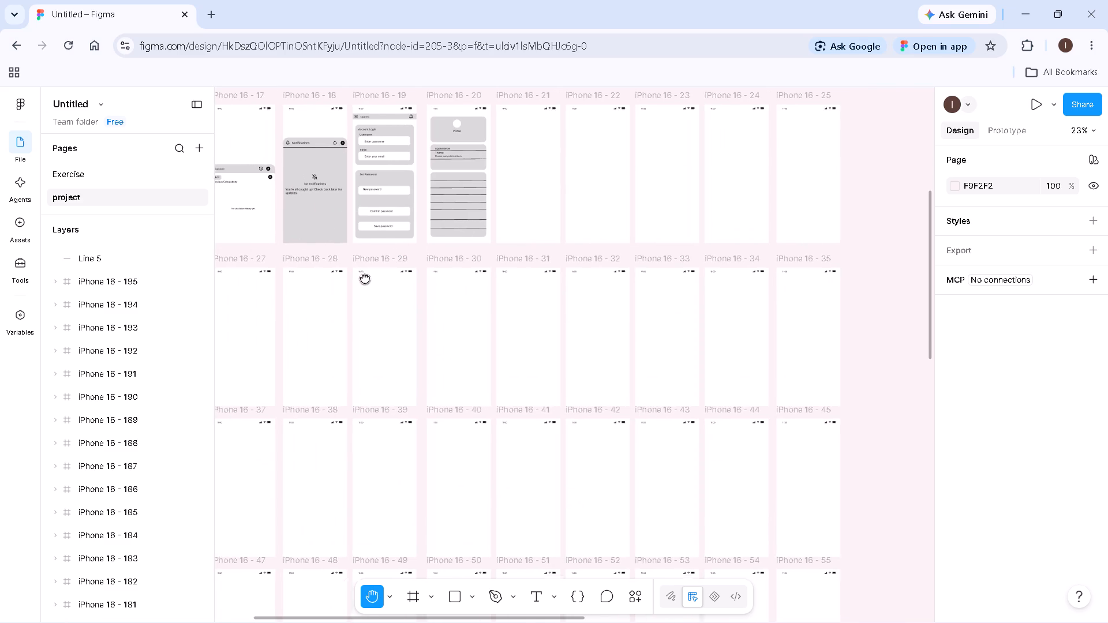
left_click_drag(365, 278, 422, 306)
left_click_drag(424, 307, 442, 317)
scroll(583, 292, "up", 4, "ctrl")
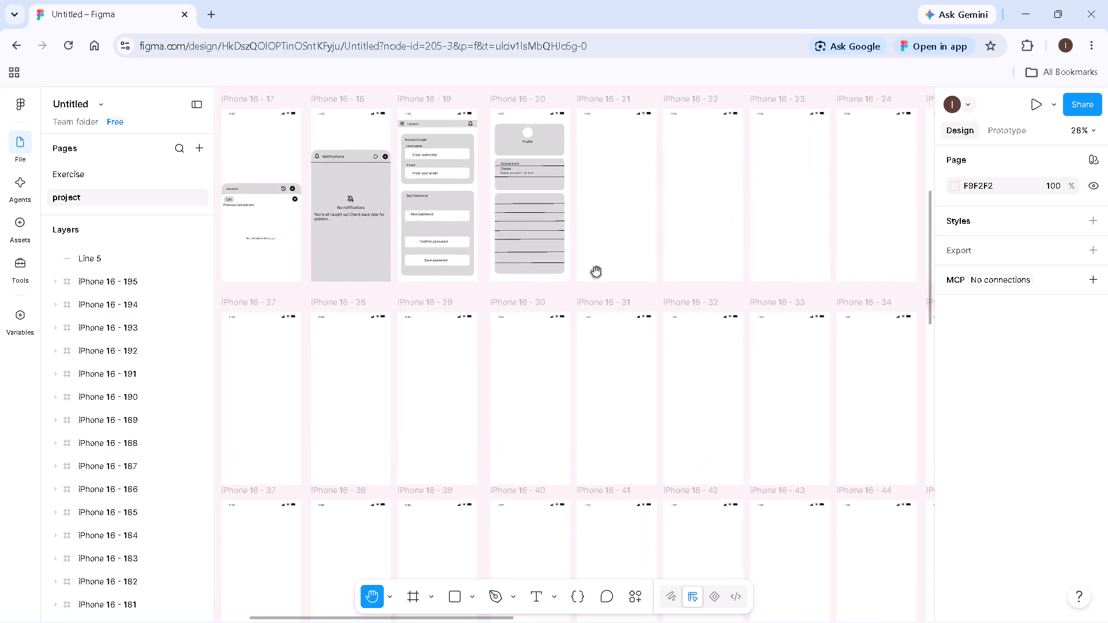
left_click_drag(626, 248, 454, 370, "ctrl")
scroll(444, 355, "up", 6, "ctrl")
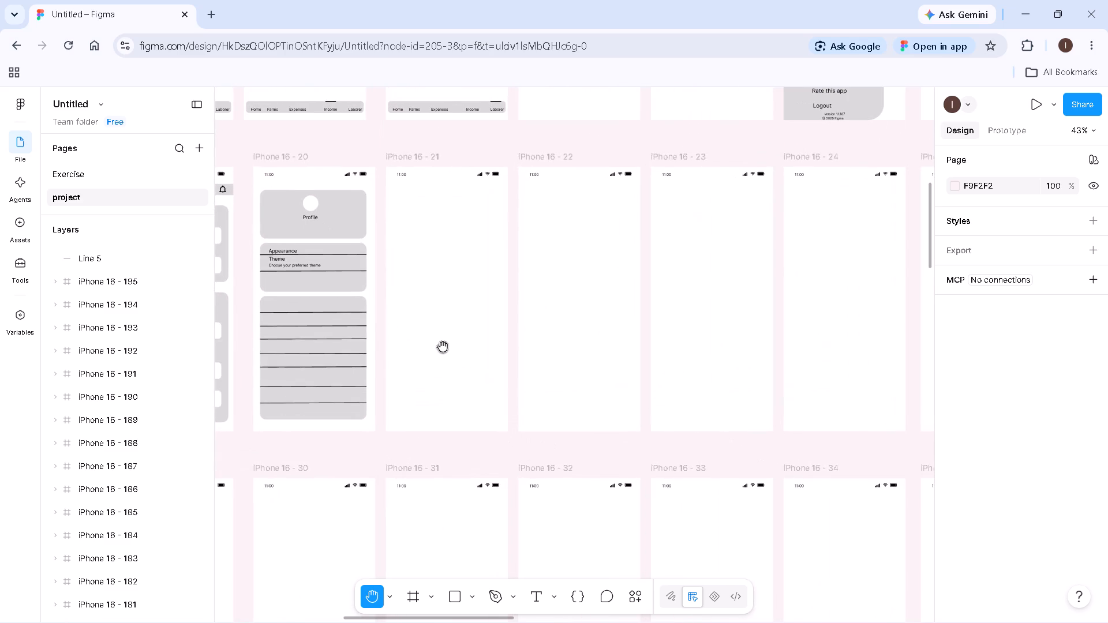
left_click_drag(443, 345, 411, 352, "ctrl")
scroll(437, 359, "up", 4, "ctrl")
left_click_drag(387, 331, 402, 347, "ctrl")
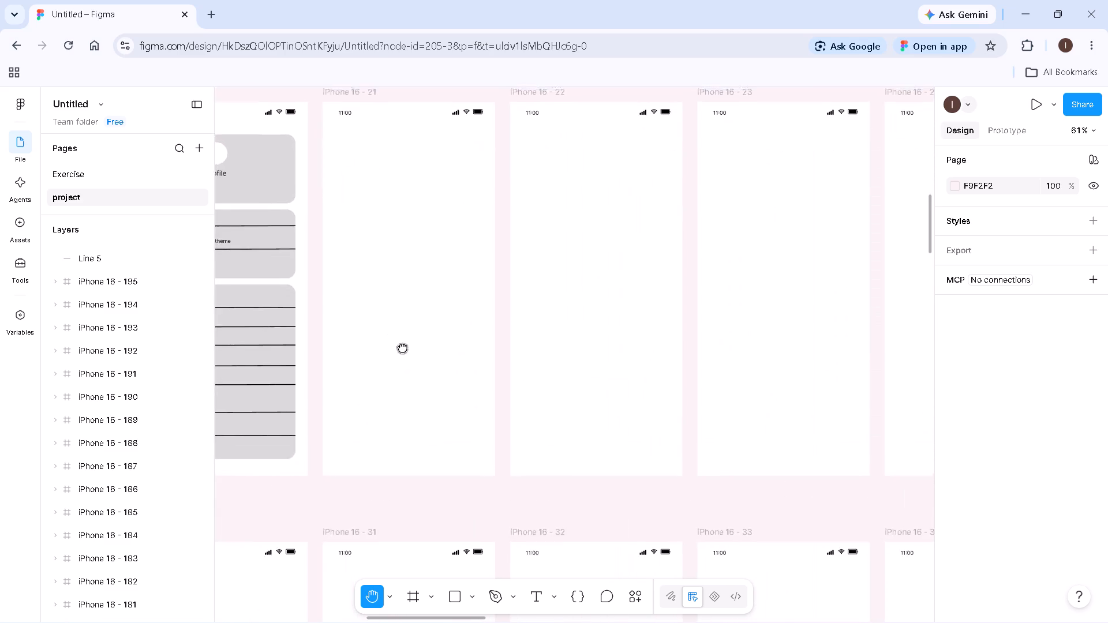
left_click_drag(402, 347, 467, 396, "ctrl")
scroll(465, 388, "up", 5, "ctrl")
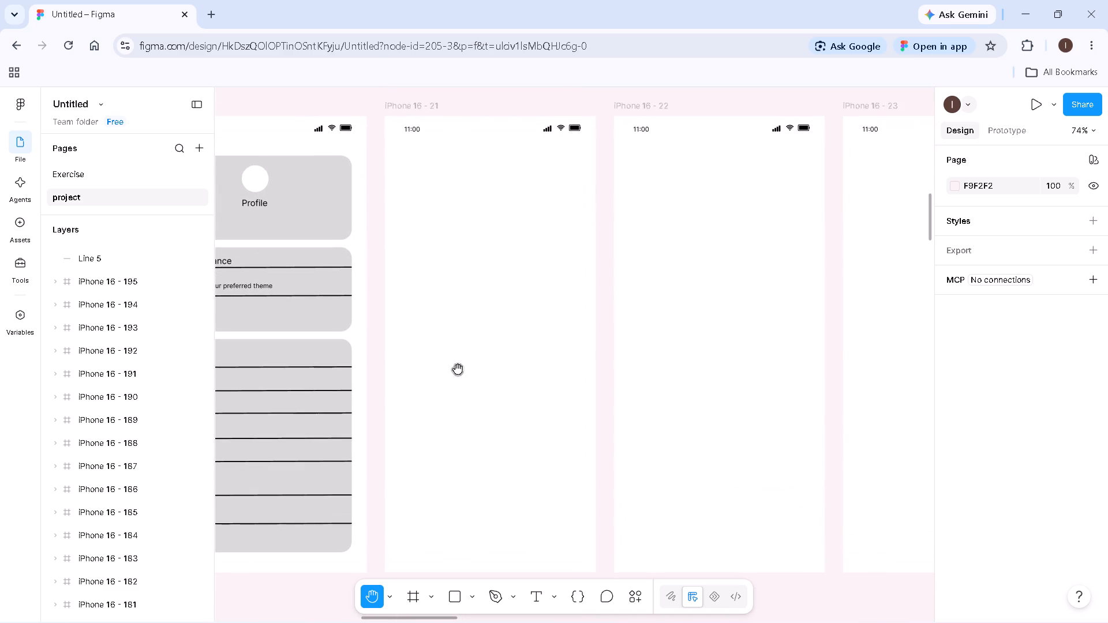
left_click_drag(458, 365, 477, 349, "ctrl")
scroll(478, 346, "up", 1, "ctrl")
left_click_drag(478, 344, 479, 352, "ctrl")
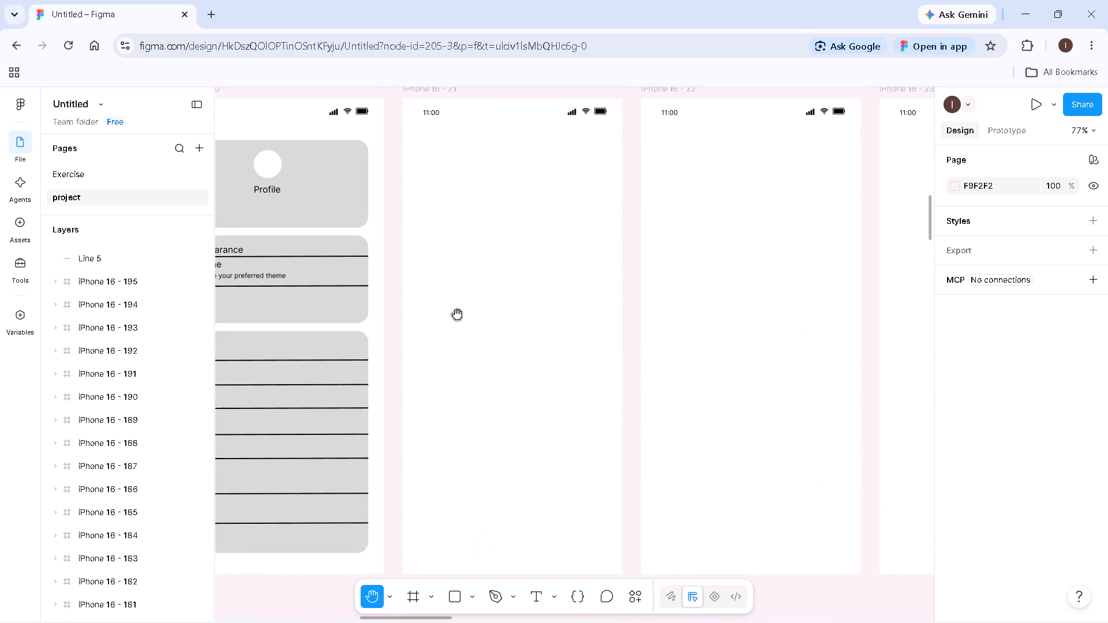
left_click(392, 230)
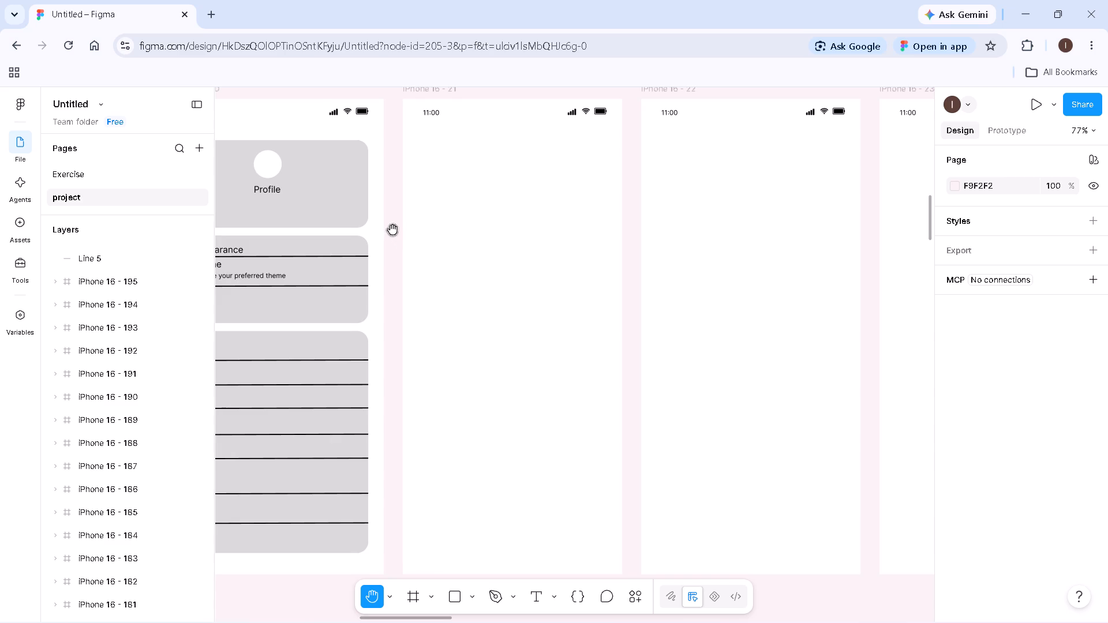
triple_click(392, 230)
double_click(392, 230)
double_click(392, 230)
Switch to the Move tool and select the empty iPhone 16 - 21 frame beside the Profile screen.
key("v")
left_click(417, 213)
scroll(467, 127, "down", 2, "ctrl")
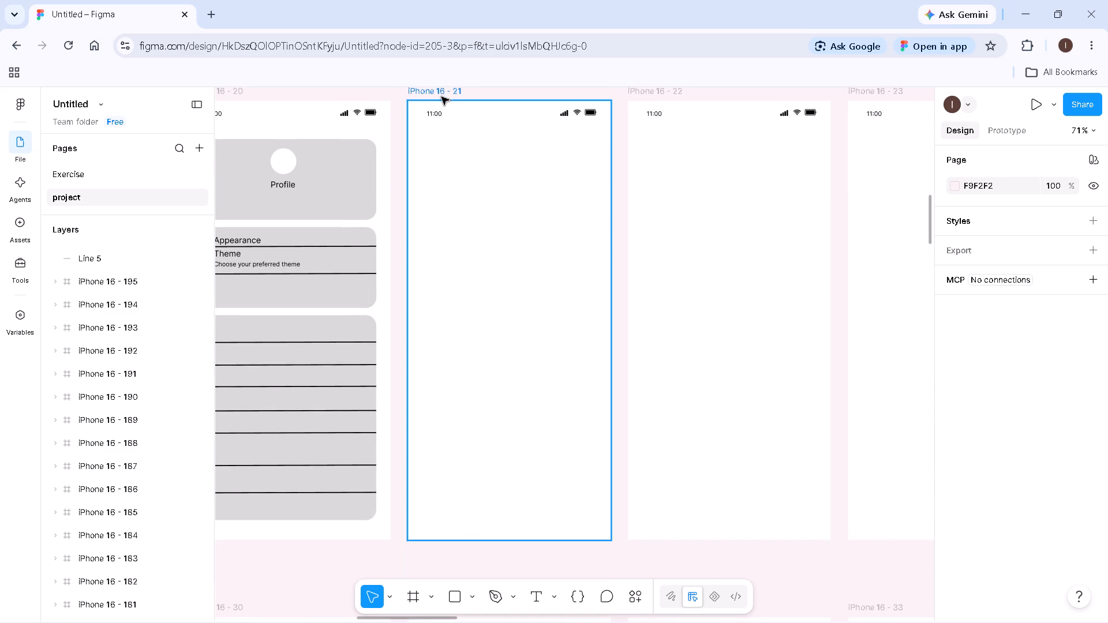
left_click(438, 93)
double_click(549, 167)
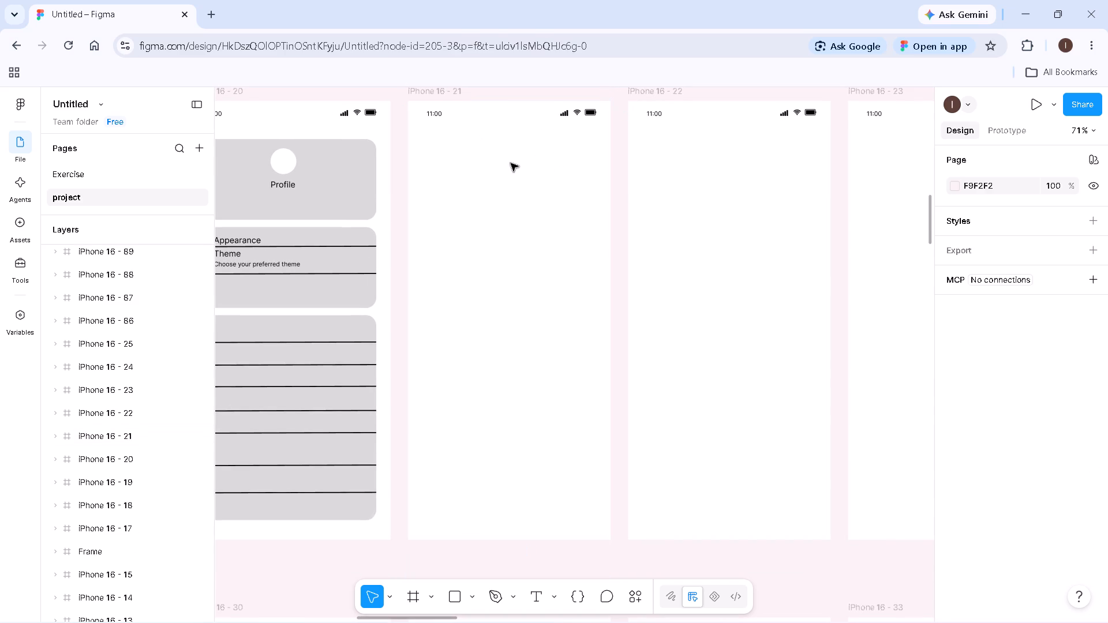
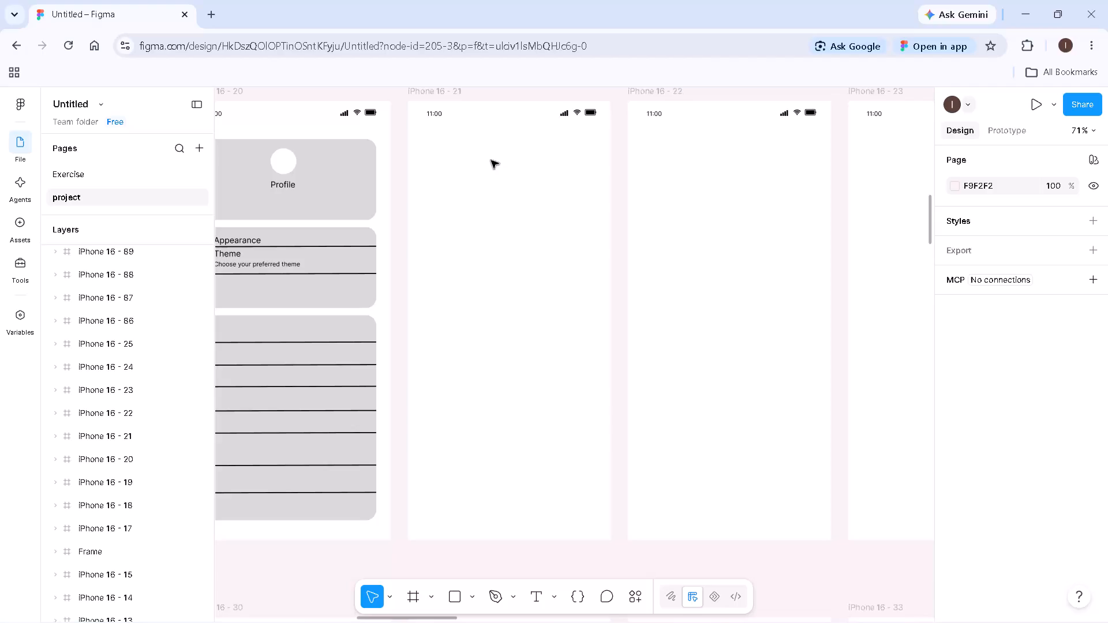
Switch to the Windows desktop and launch the Kuro app.
double_click(193, 23)
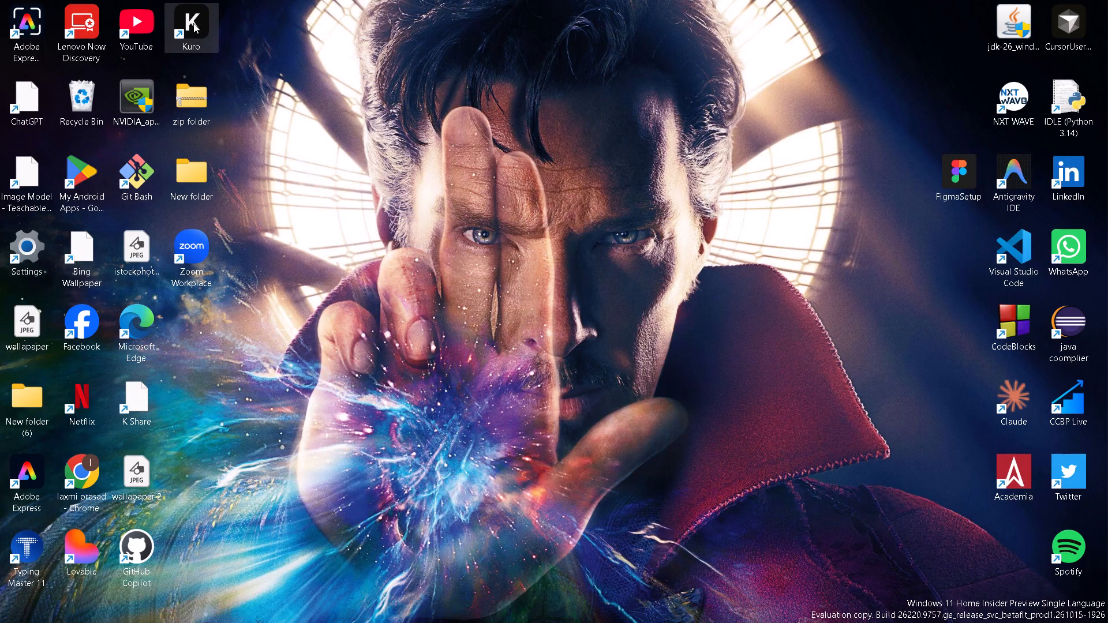
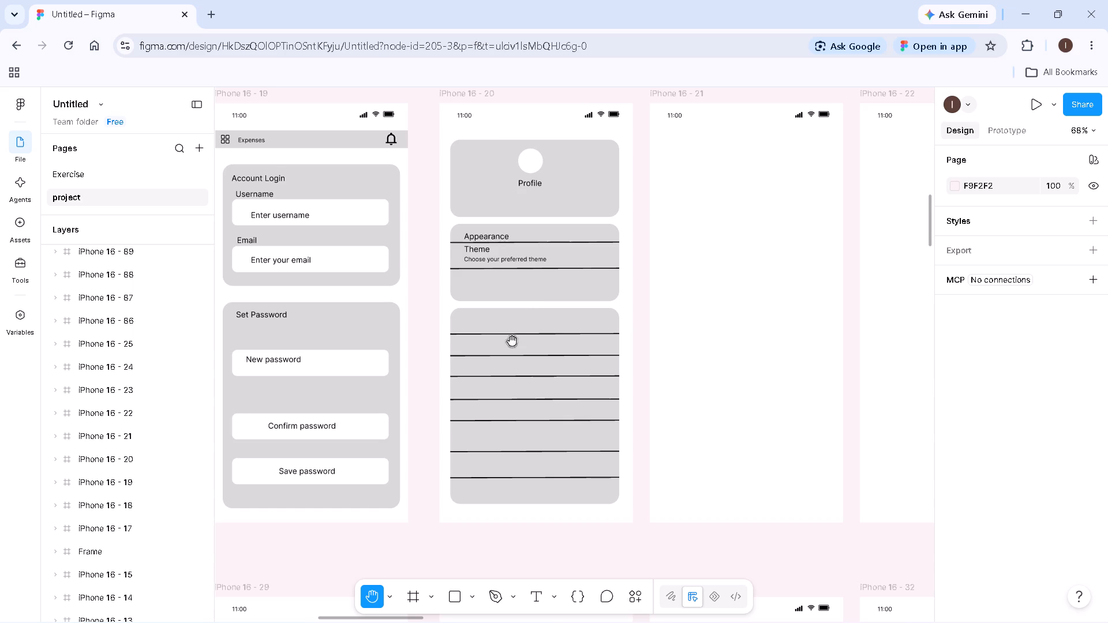
Add the text label "General" in the first row of the lined card on the iPhone 16 - 20 frame.
key("v")
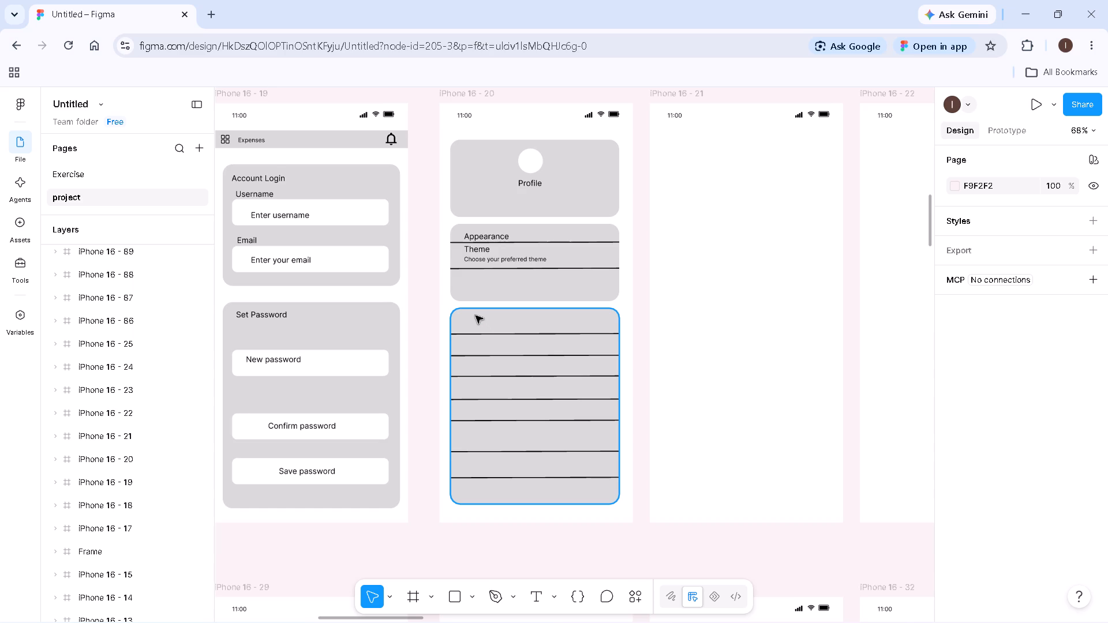
key("t")
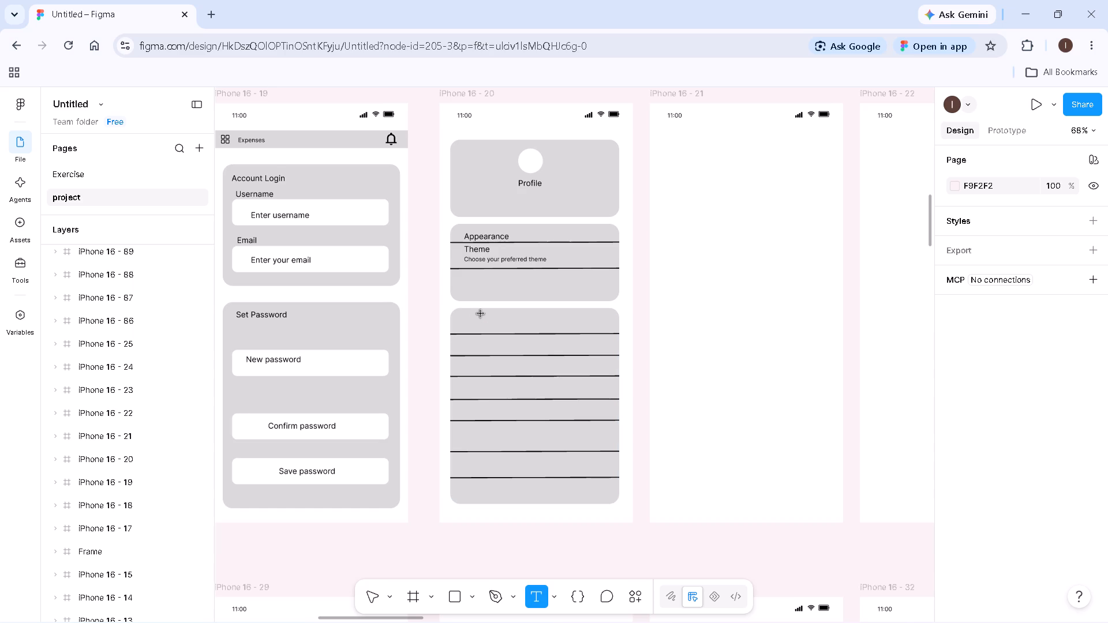
left_click(474, 321)
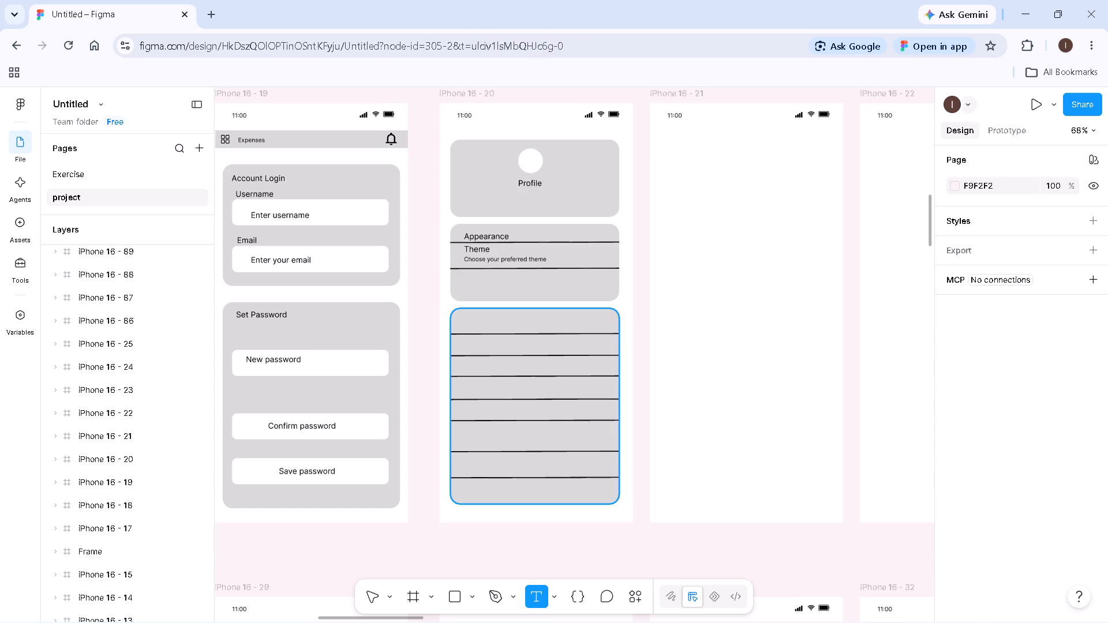
left_click(476, 315)
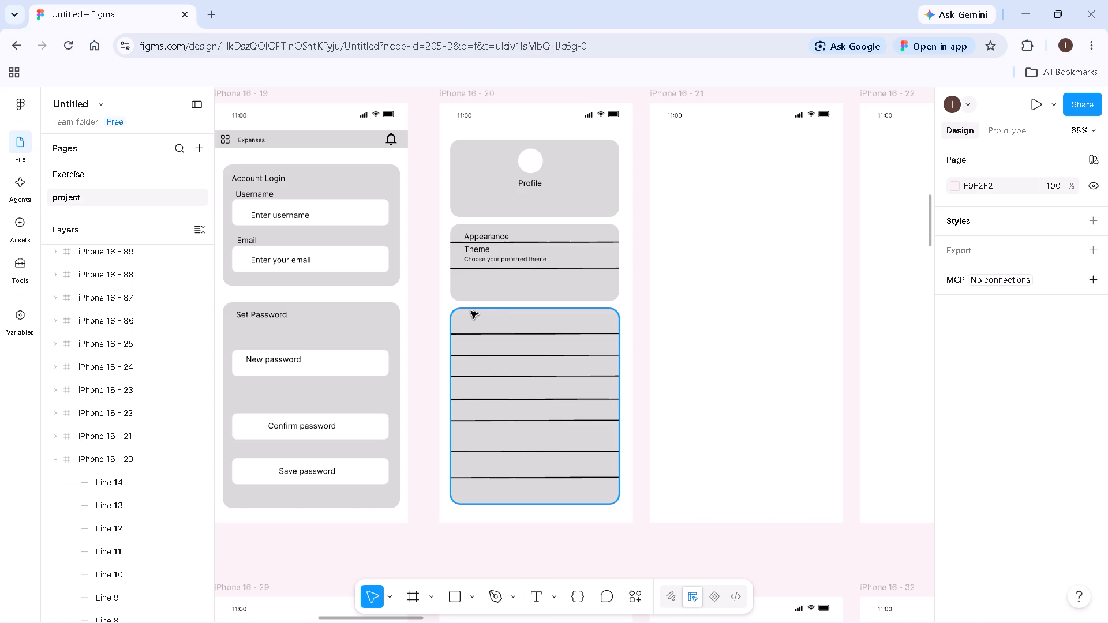
key("t")
left_click(467, 319)
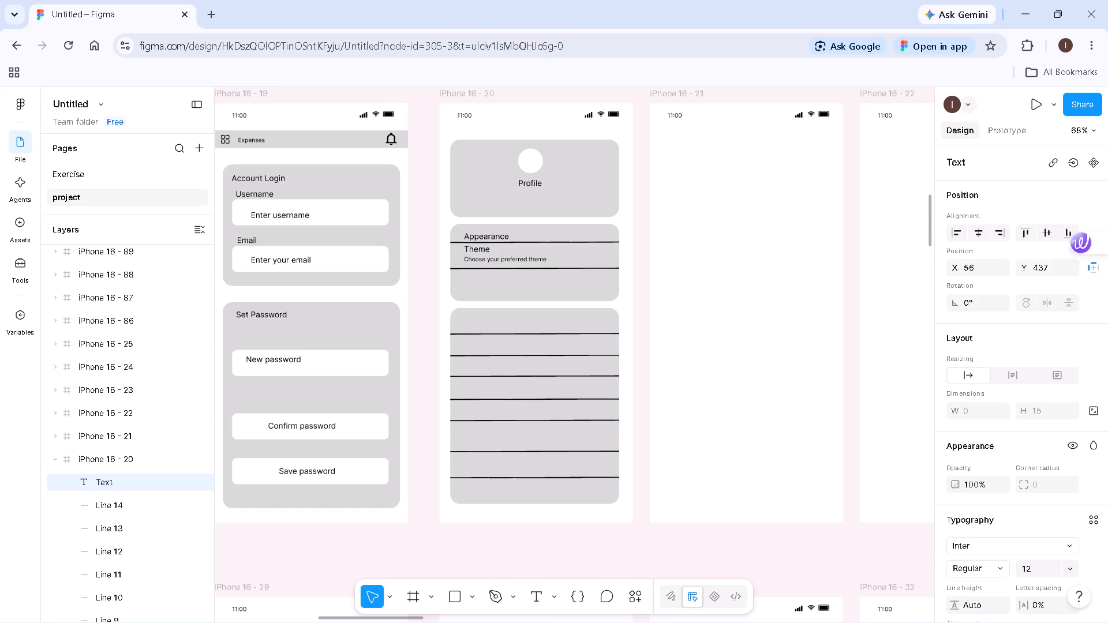
type("Gen")
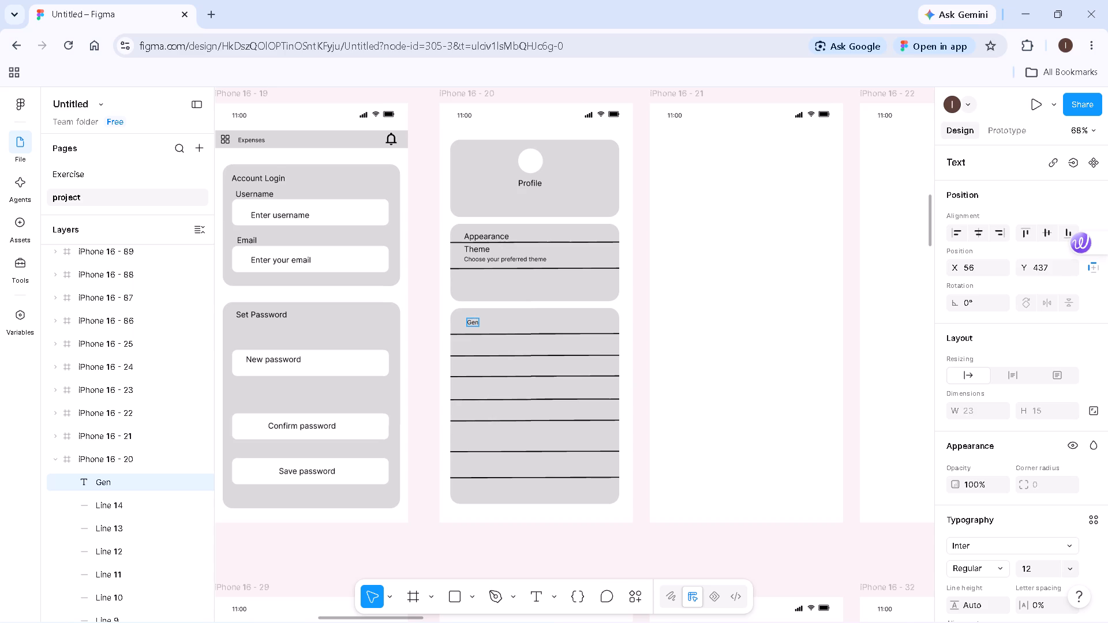
type("erak")
key("BackSpace")
key("l")
double_click(643, 389)
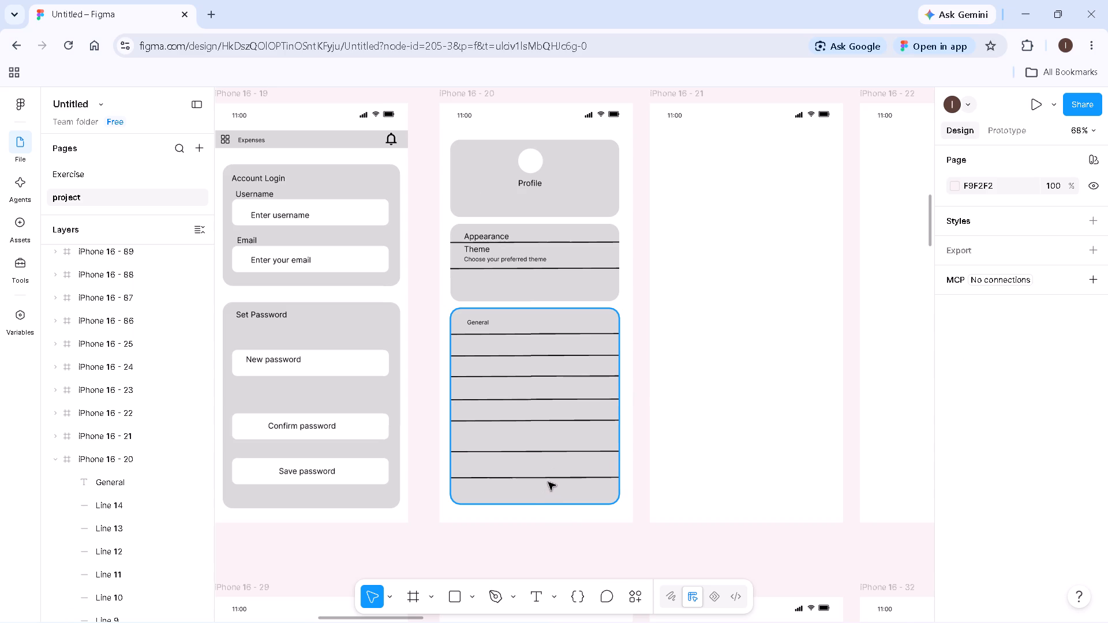
Start a new text label in the second row of the lined card, below "General".
left_click(533, 596)
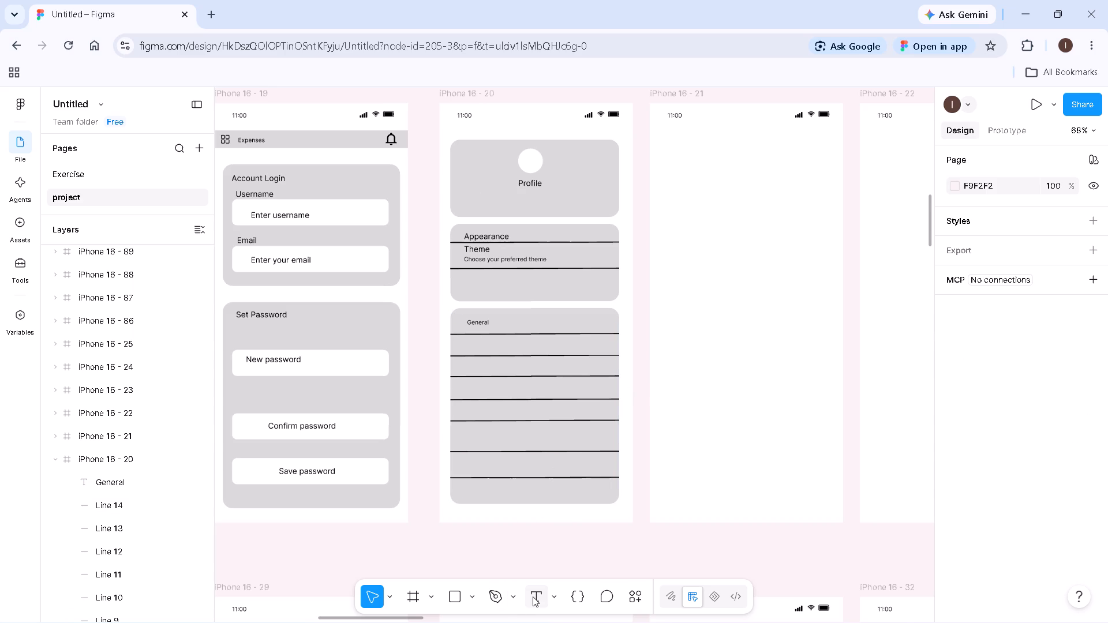
left_click(473, 342)
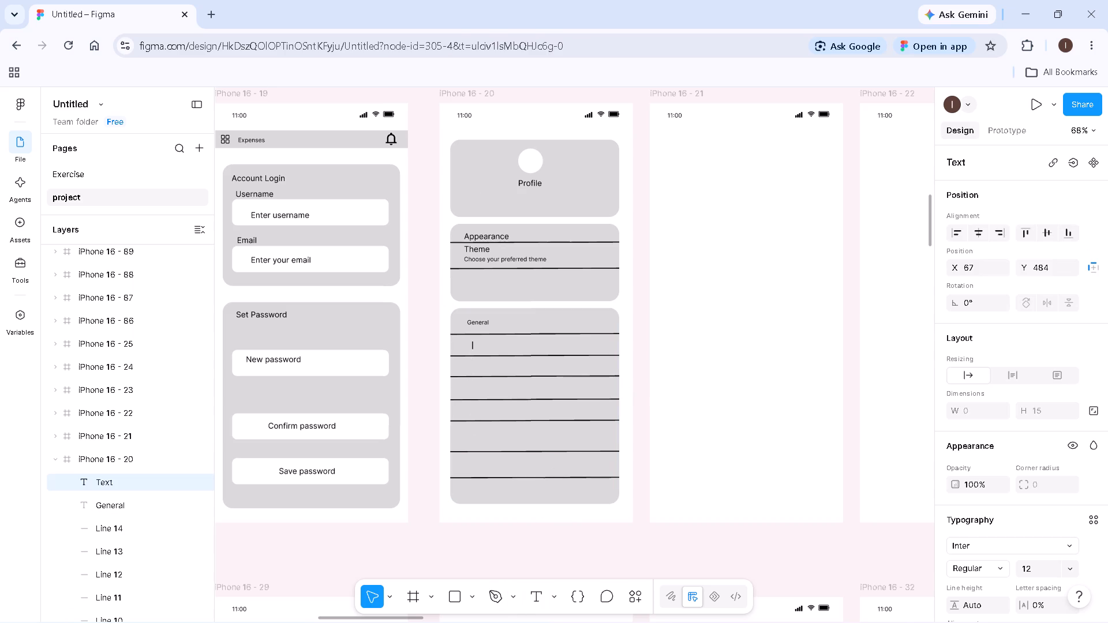
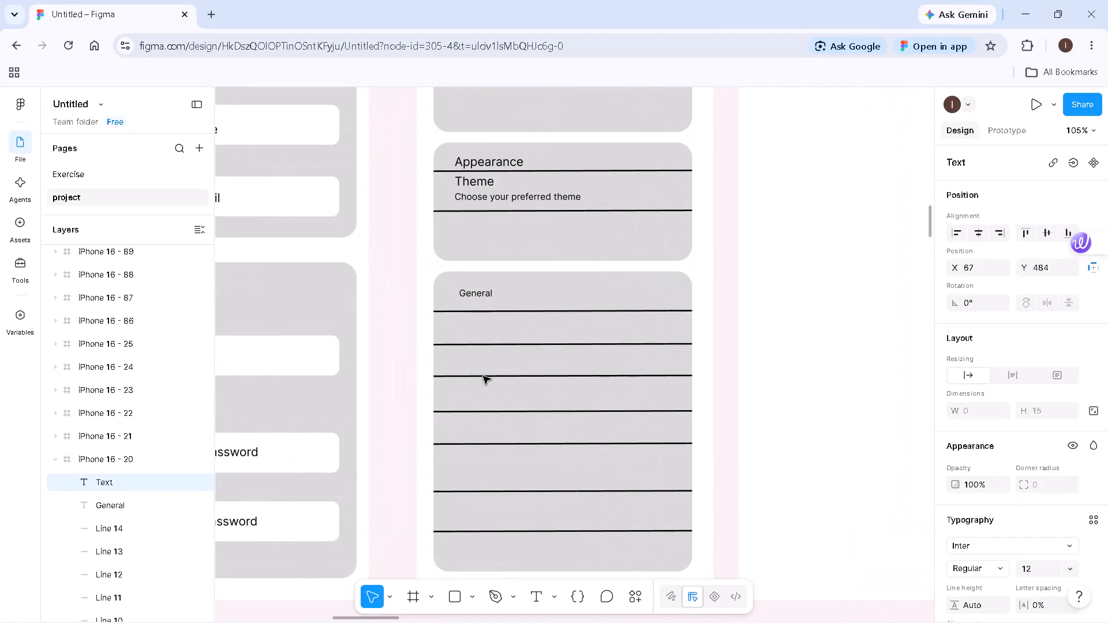
Enter "Notifications" as the label text in the second row of the lined card, below "General".
type("Notifications")
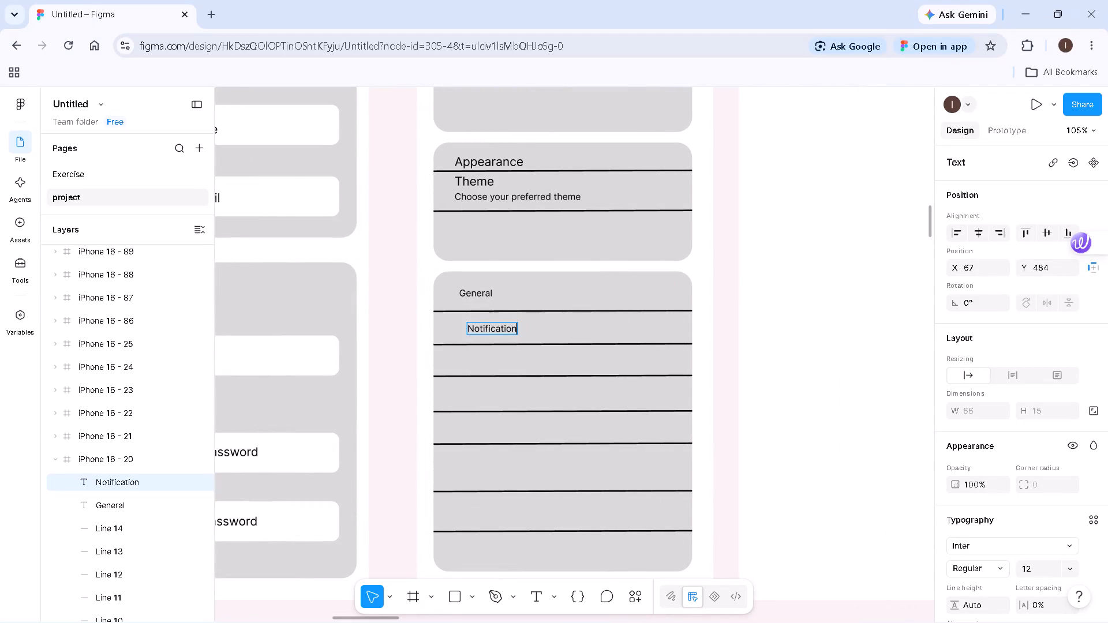
triple_click(721, 423)
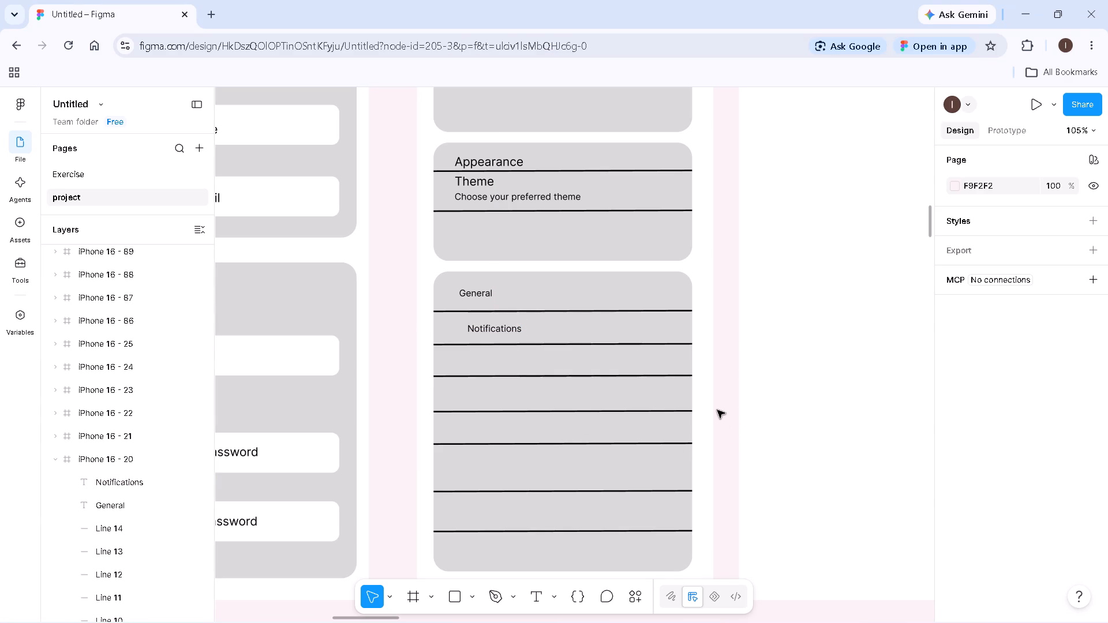
right_click(718, 406)
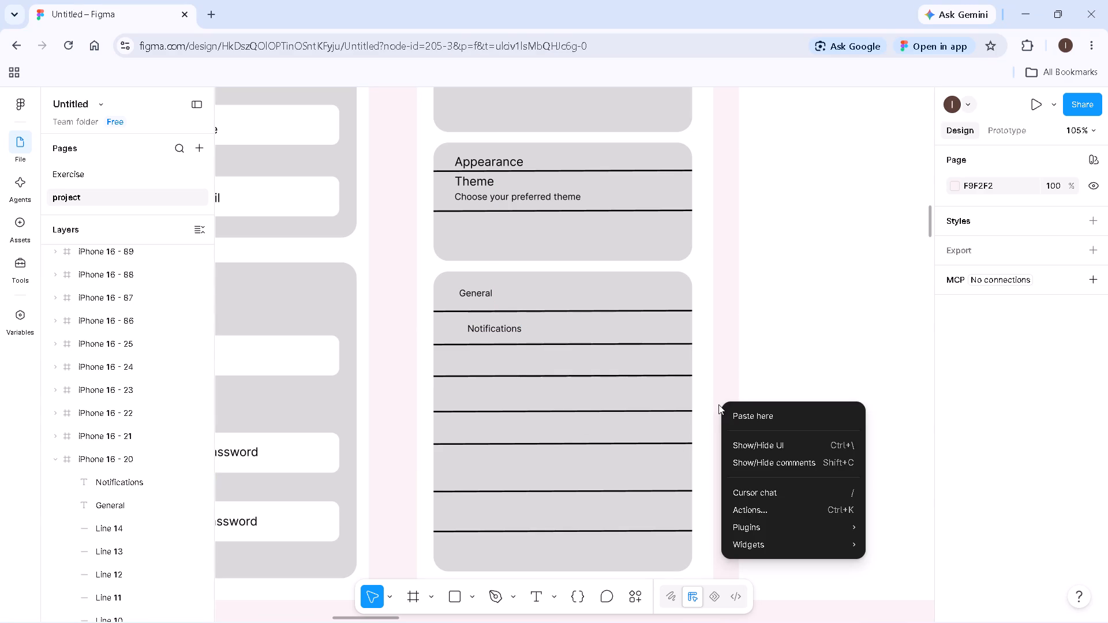
Add the text label "Security" in the third row of the lined card, below "Notifications".
left_click(532, 594)
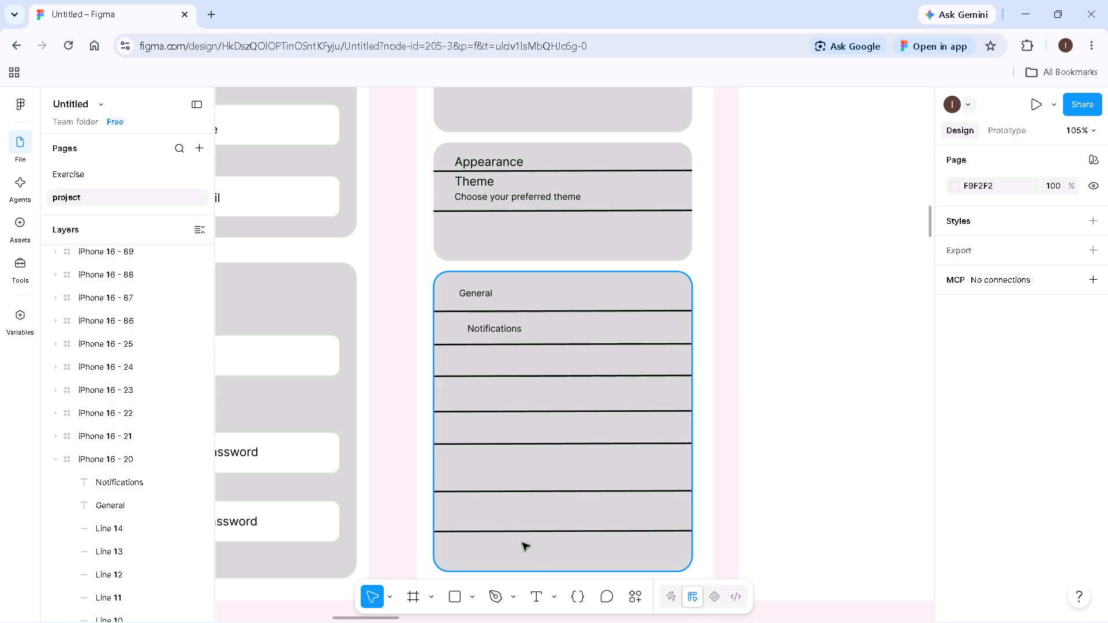
left_click(469, 361)
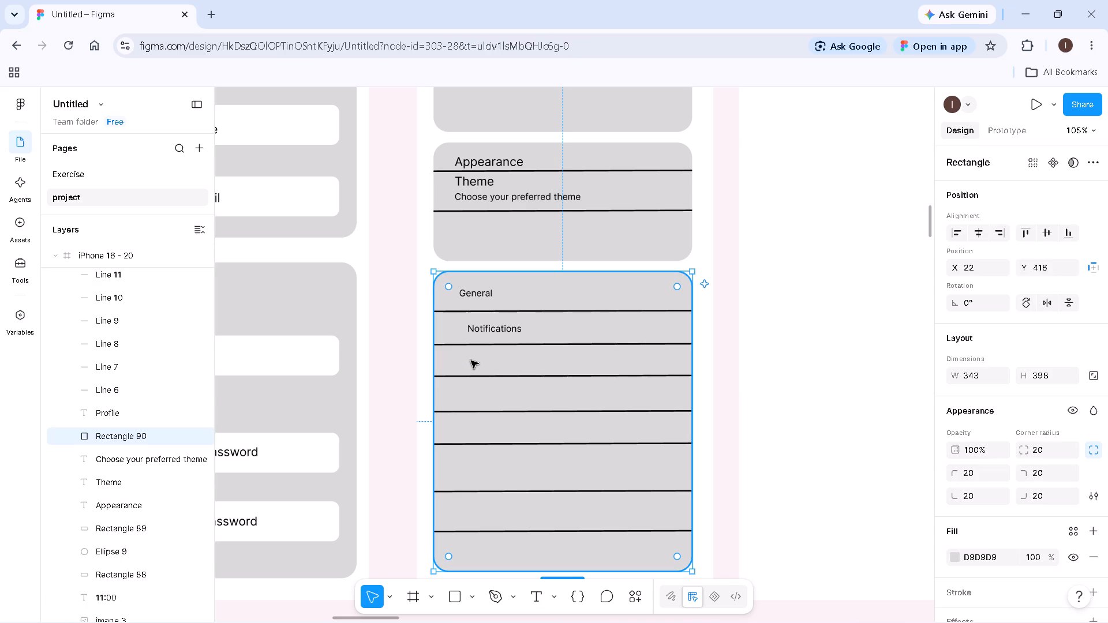
key("t")
left_click(472, 359)
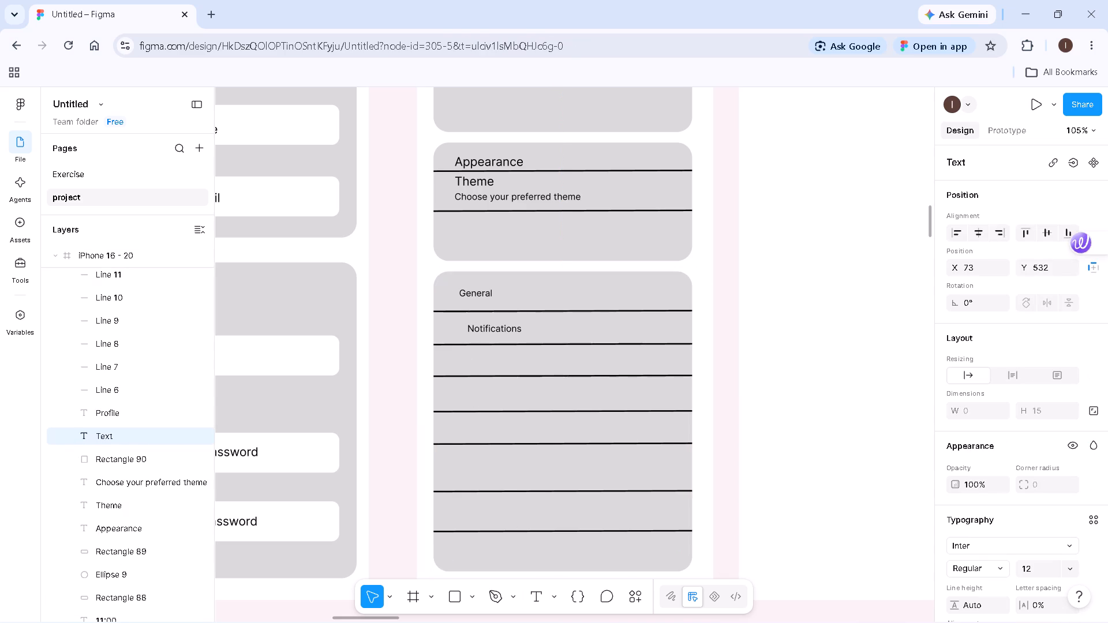
type("Secur")
type("itu")
key("BackSpace")
key("y")
Add the text label "Data & Storage" in the fourth row of the lined card, below "Security".
left_click(543, 599)
left_click(467, 392)
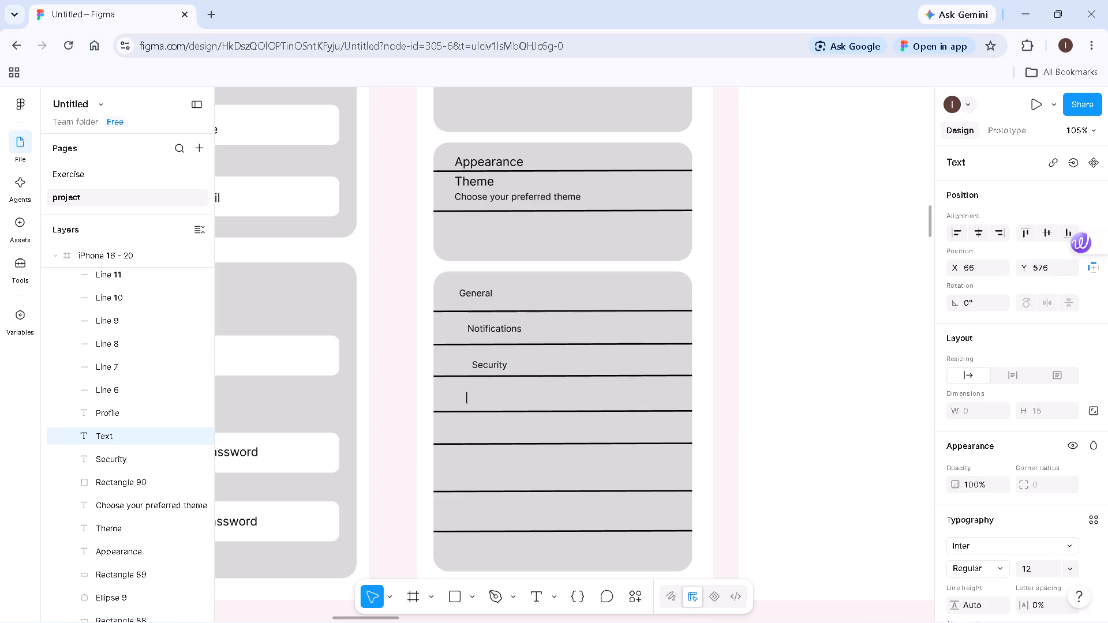
type("Data")
key("shift+ampersand")
key("Left")
key("space")
key("Right")
key("Right")
key("space")
type("Storage")
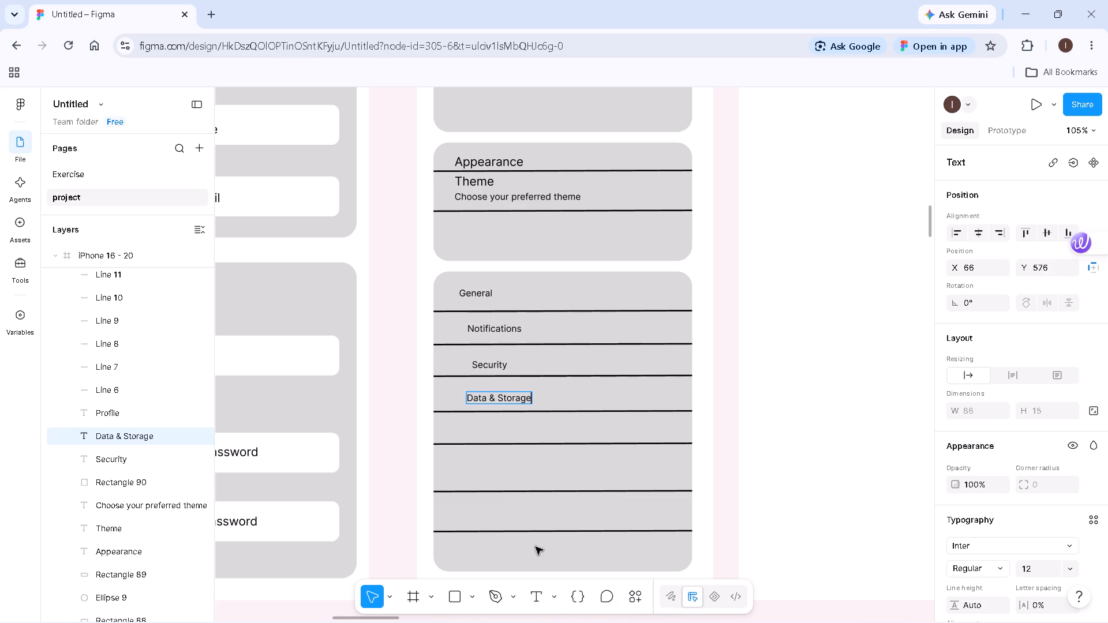
Add the text label "Currency" in the fifth row of the lined card, below "Data & Storage".
left_click(540, 595)
left_click(467, 425)
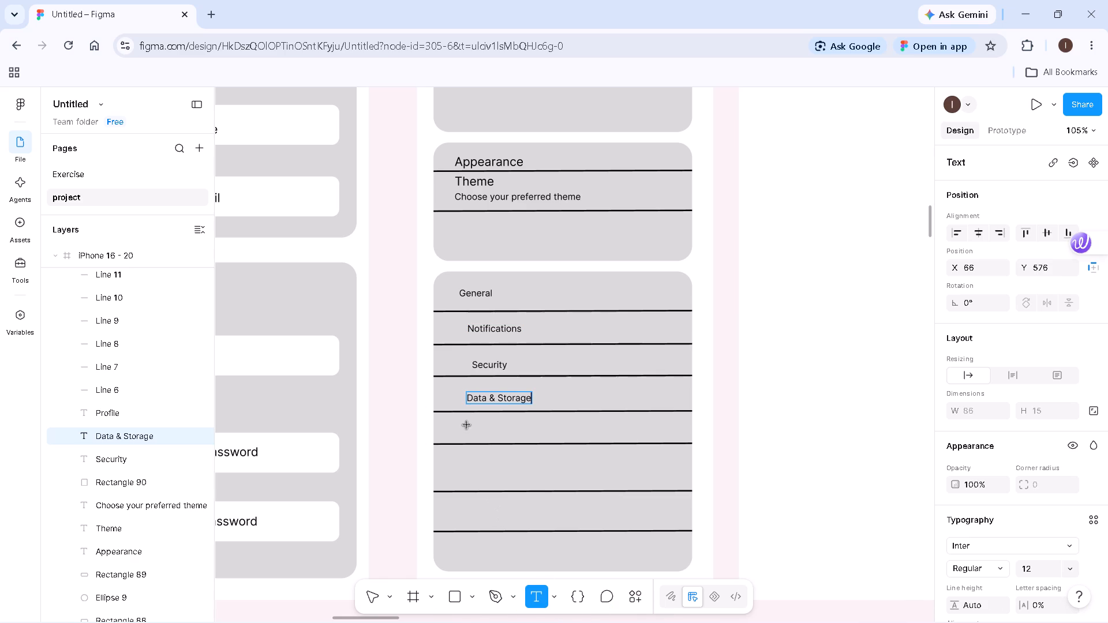
type("Cu")
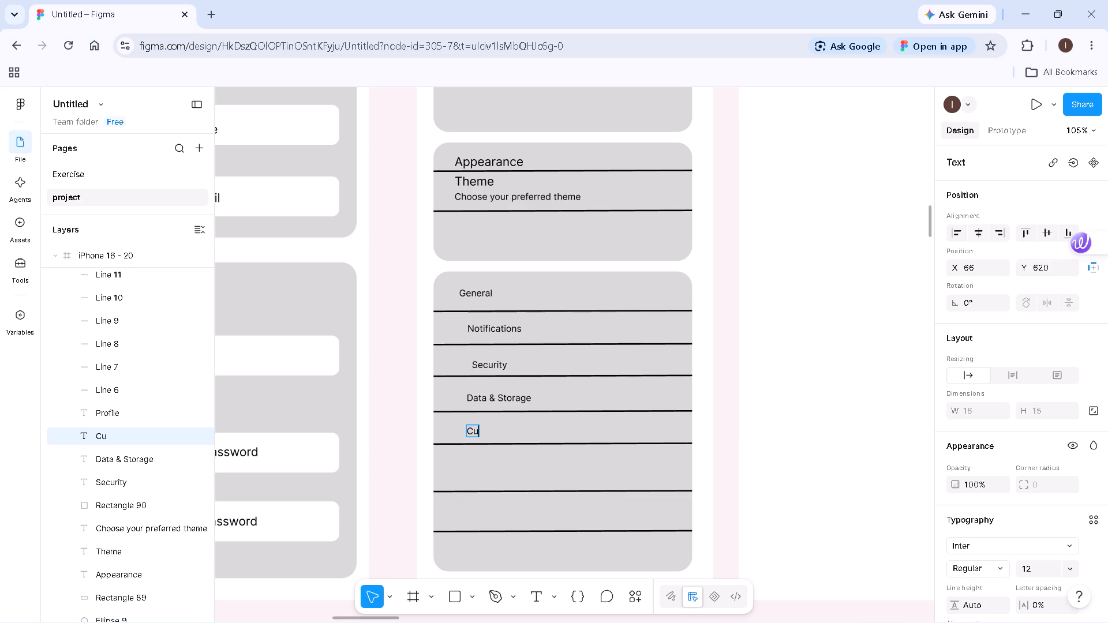
type("rrency")
Add the text label "Weather" in the sixth row of the lined card, below "Currency".
left_click(538, 602)
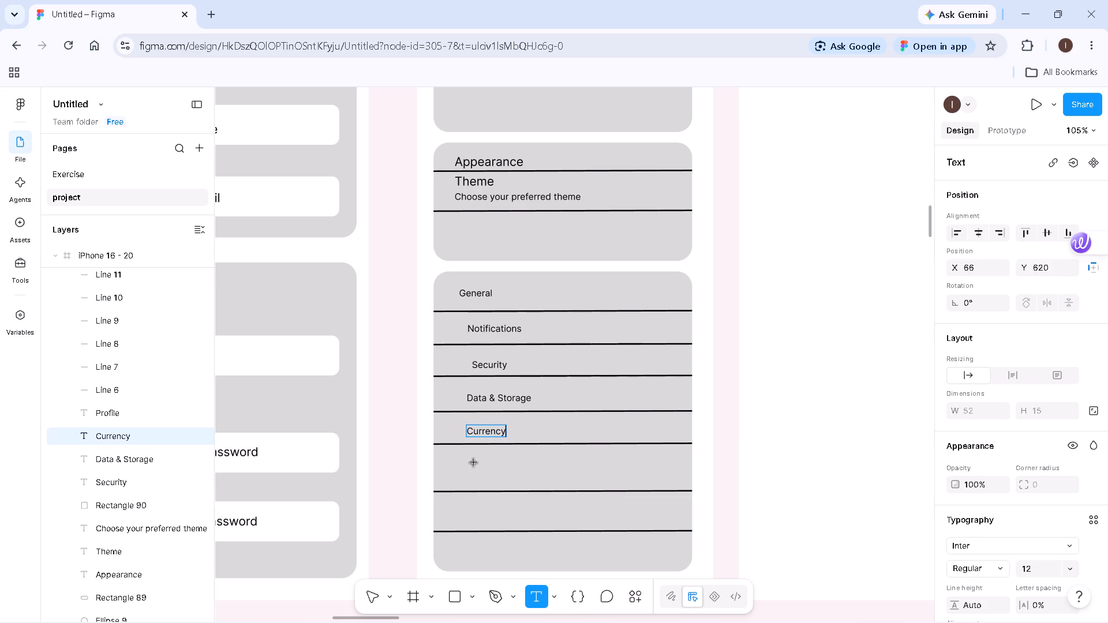
left_click(471, 467)
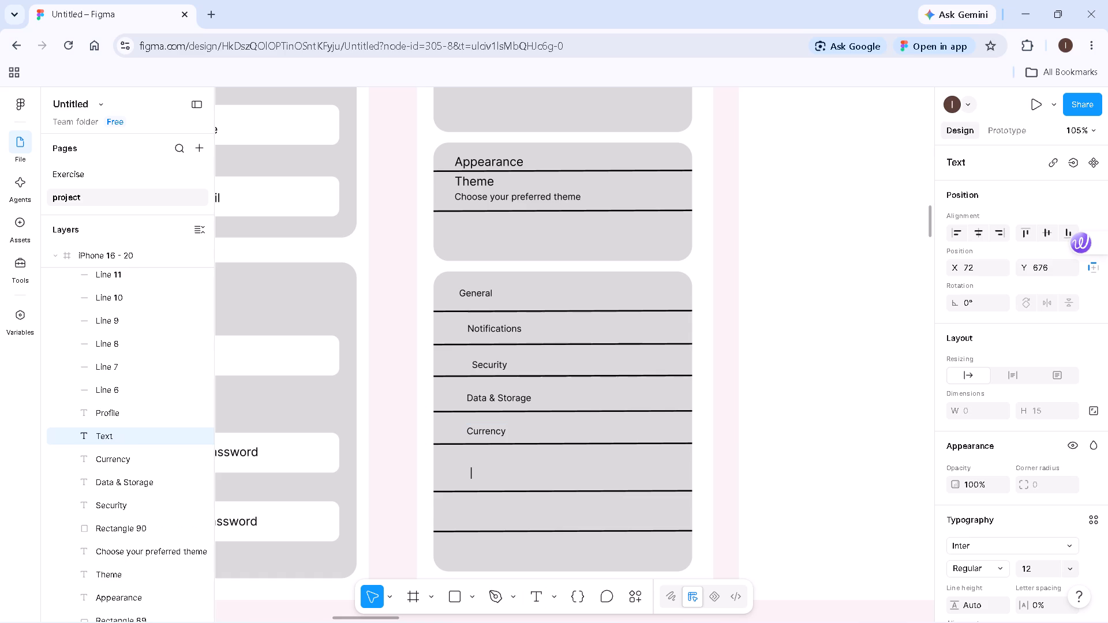
type("Weather")
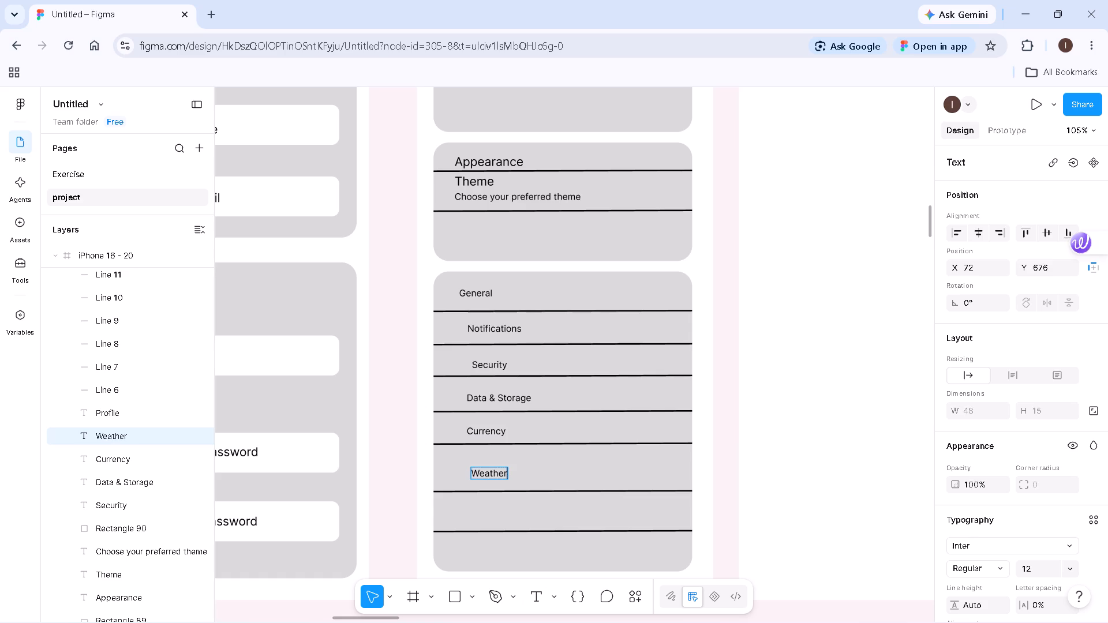
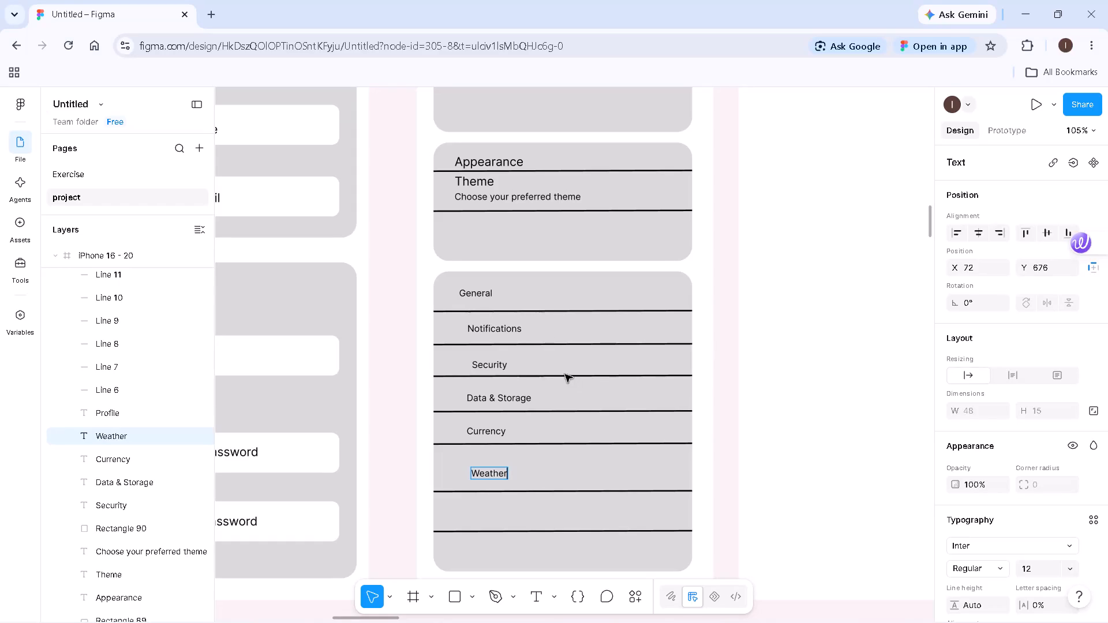
Add a space after "Weather" in the sixth-row label of the lined card.
key("space")
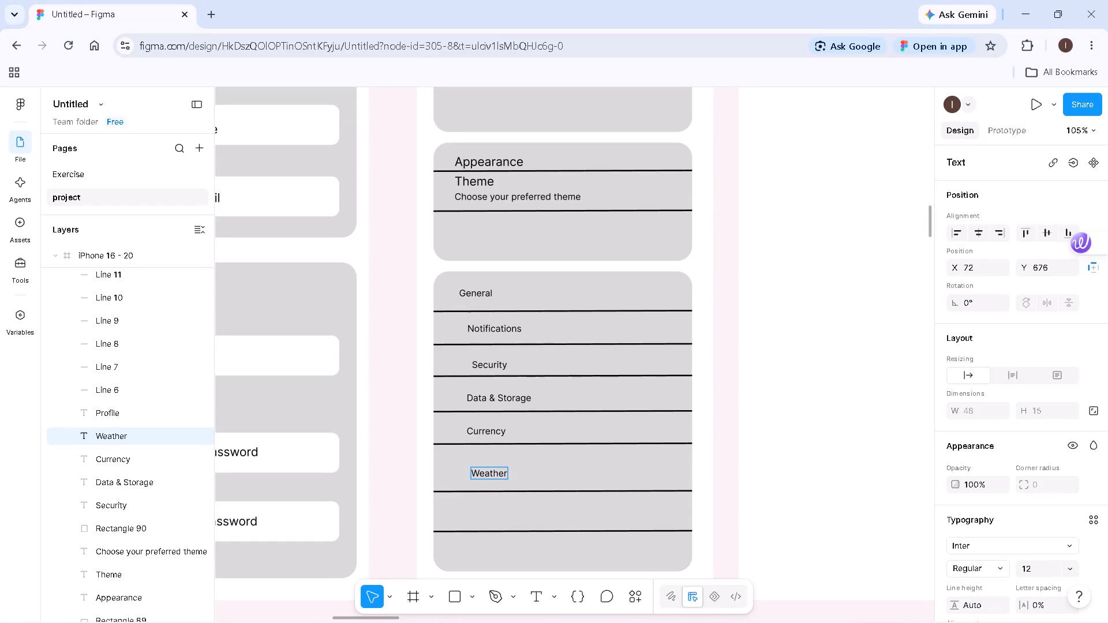
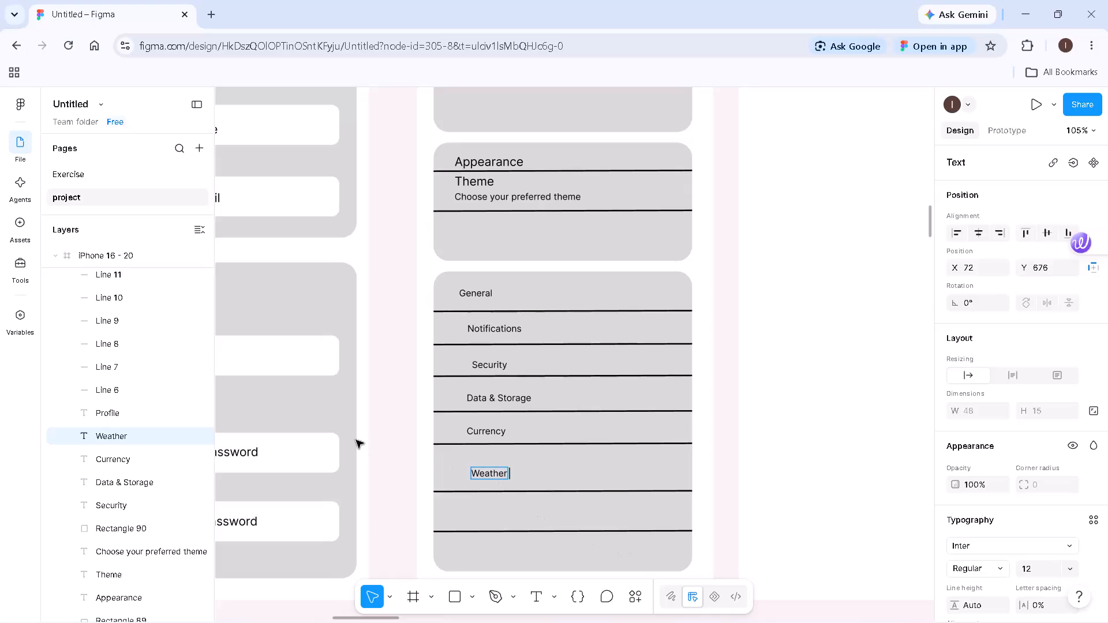
Finish editing the "Weather" label in the lined card and leave nothing selected.
left_click(387, 460)
left_click(388, 461)
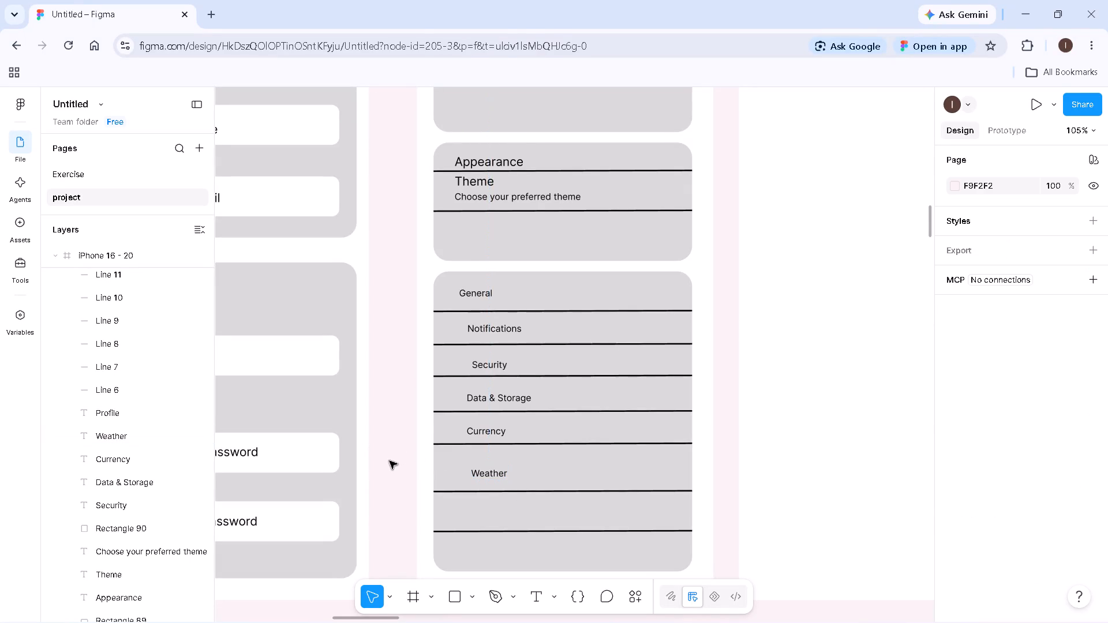
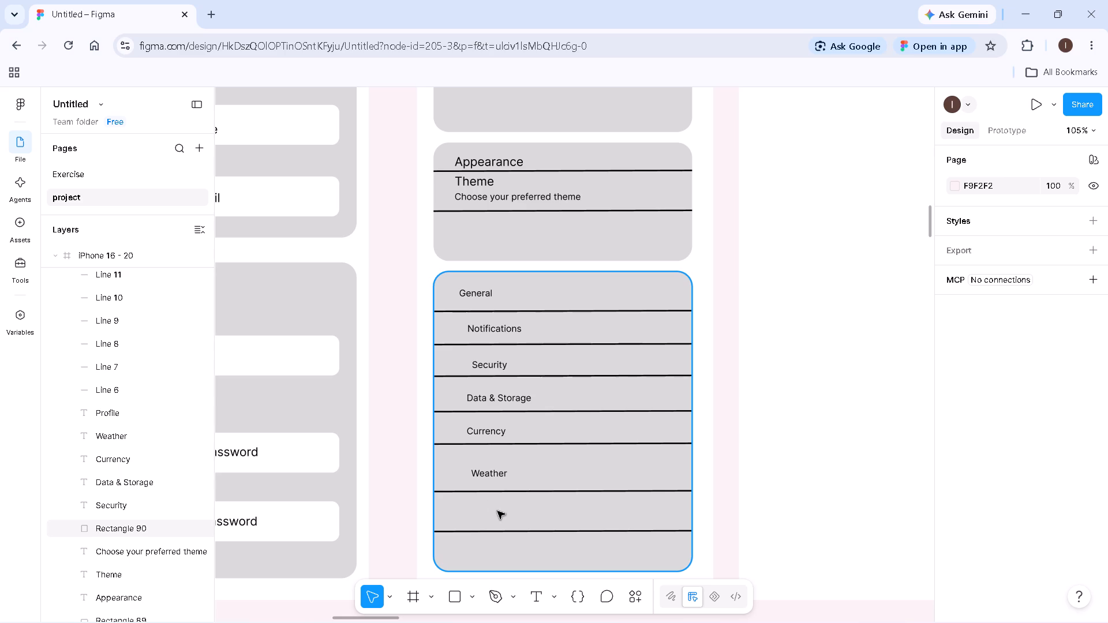
Add a "Stock & Usage Module" text label in the empty row below "Weather" in the lined card.
scroll(500, 516, "up", 1, "ctrl")
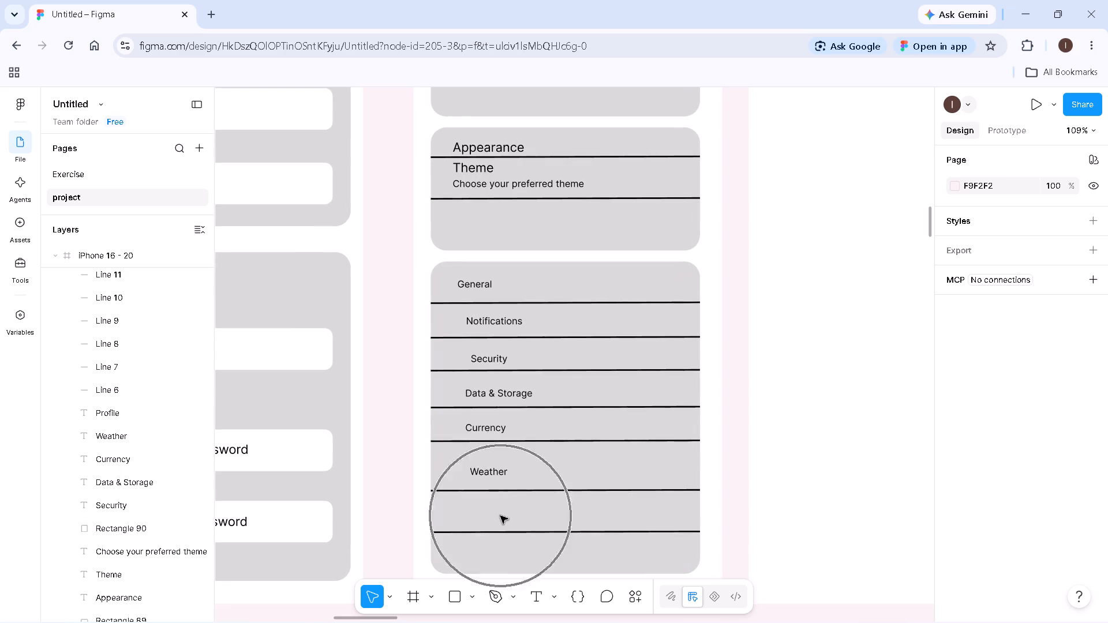
scroll(500, 516, "down", 4, "ctrl")
key("h")
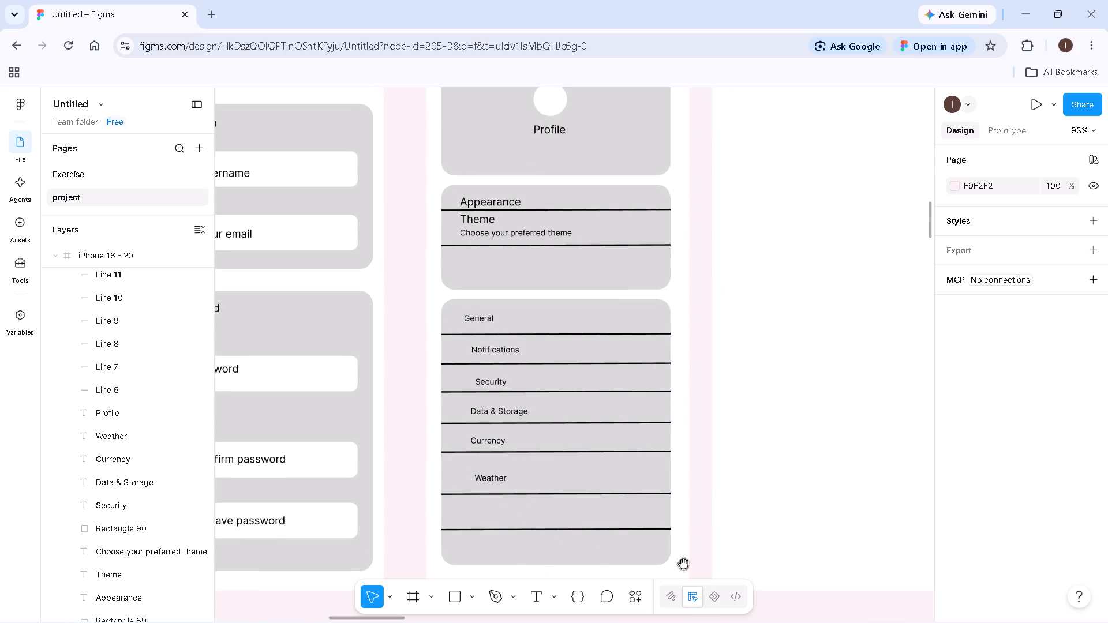
left_click_drag(676, 541, 667, 438)
scroll(601, 484, "up", 3, "ctrl")
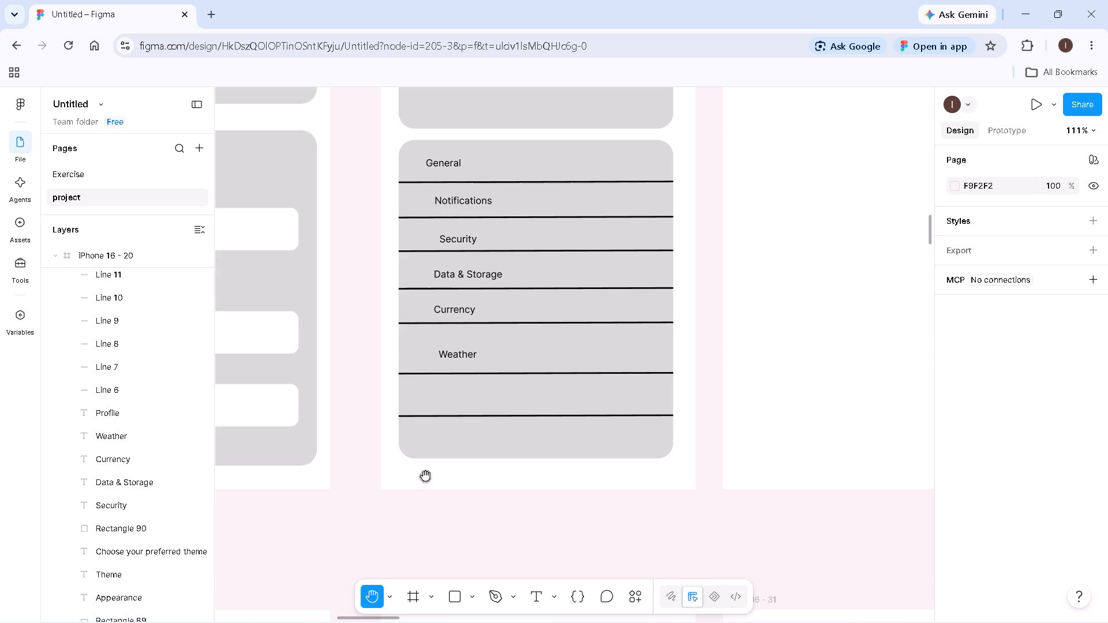
scroll(425, 472, "up", 3, "ctrl")
key("v")
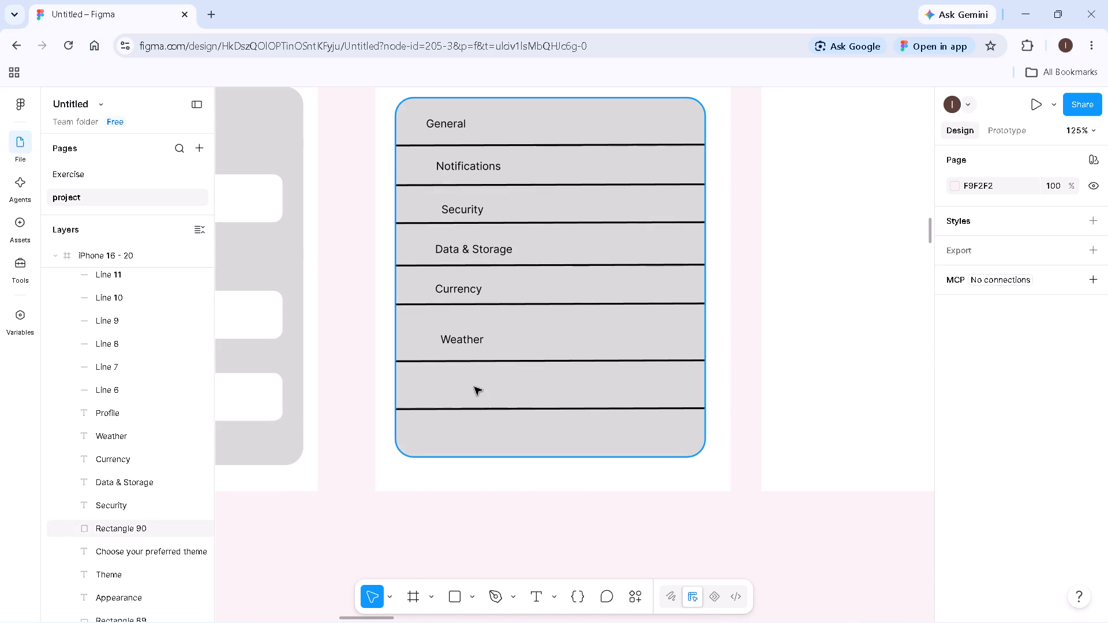
key("t")
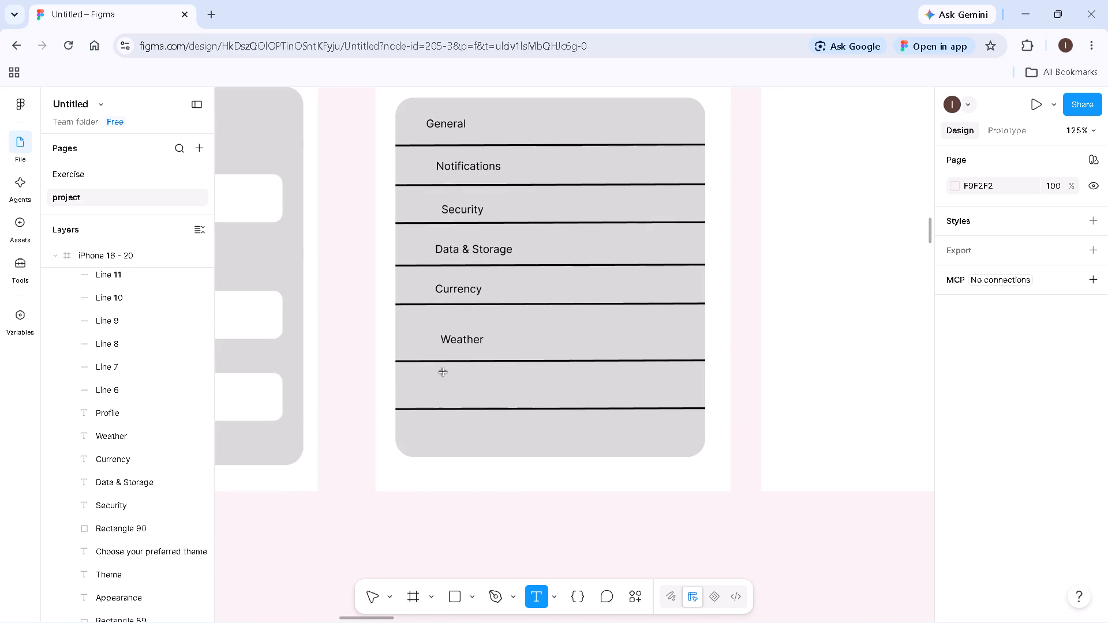
left_click(443, 372)
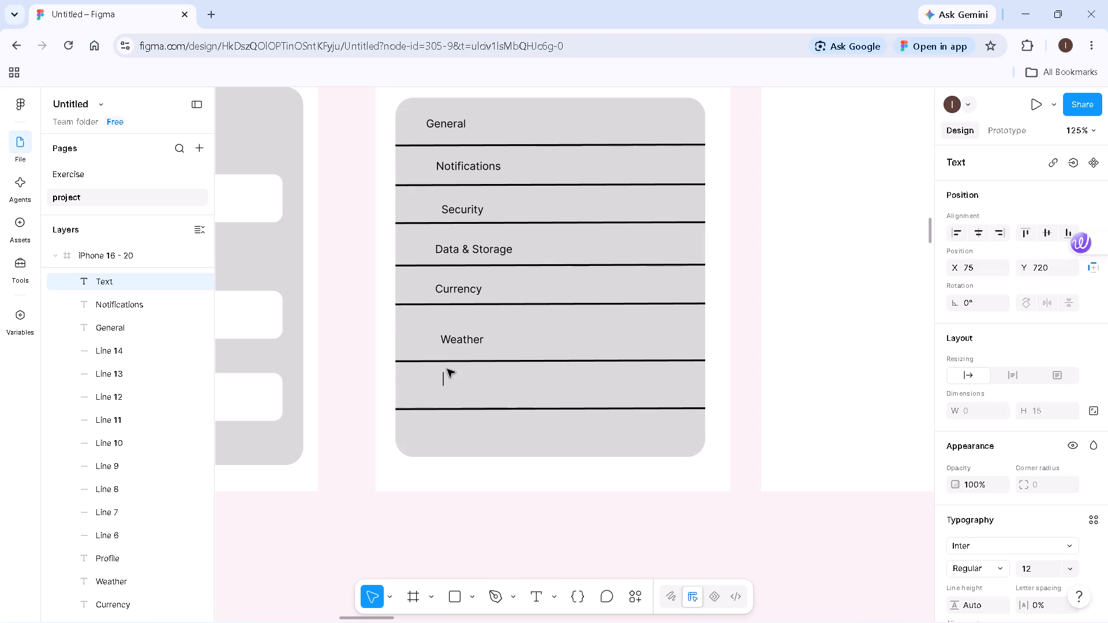
type("Stock")
key("space")
key("shift+ampersand")
key("space")
type("Usage Module")
key("space")
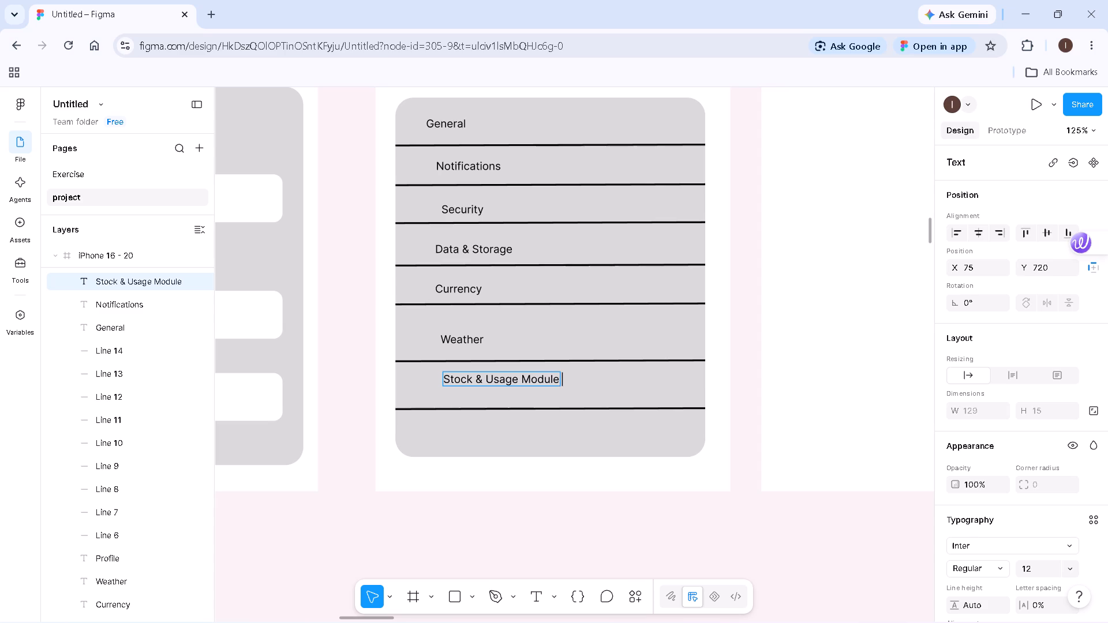
left_click(460, 427)
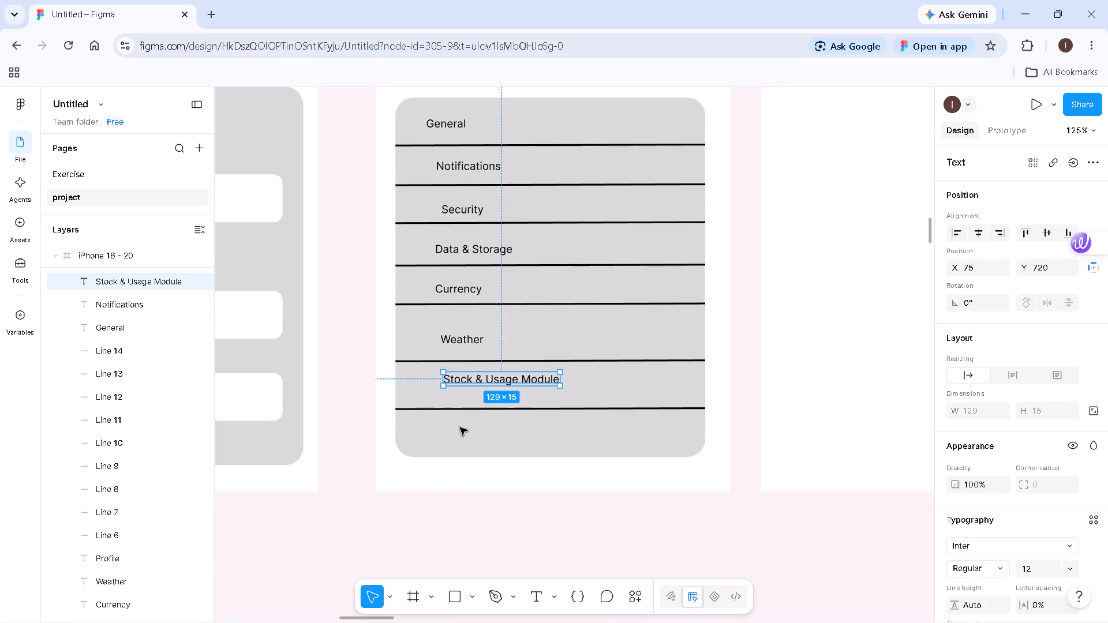
Add an "Always show calculator" text label in the card's bottom row, below "Stock & Usage Module".
key("t")
left_click(439, 422)
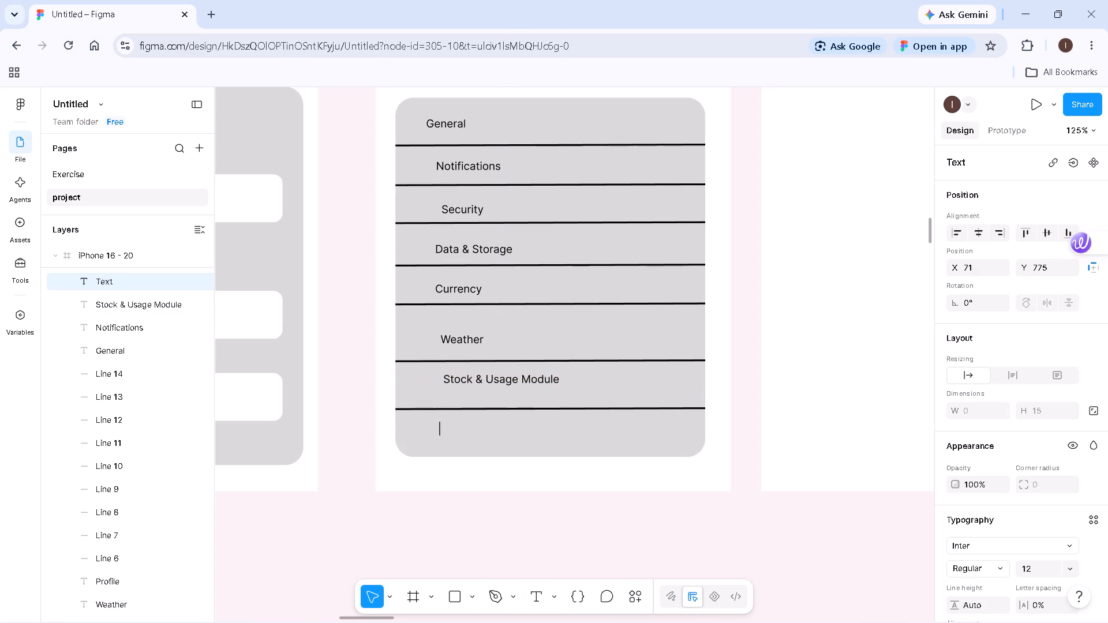
type("Alwaays")
key("BackSpace")
key("BackSpace")
key("BackSpace")
type("ys")
key("space")
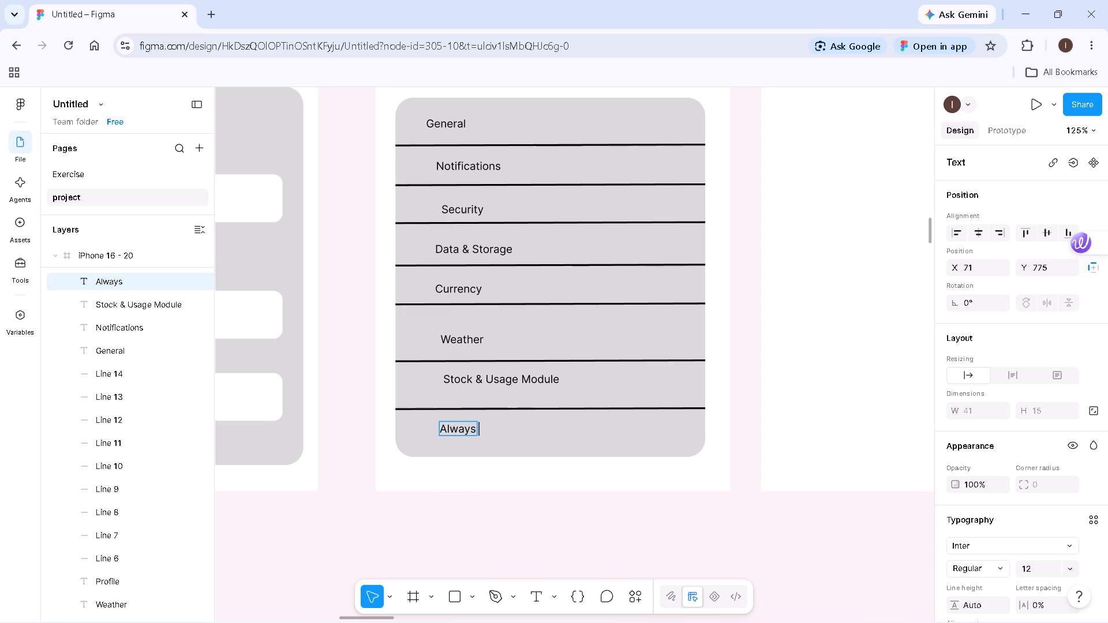
type("show")
key("space")
type("calculator")
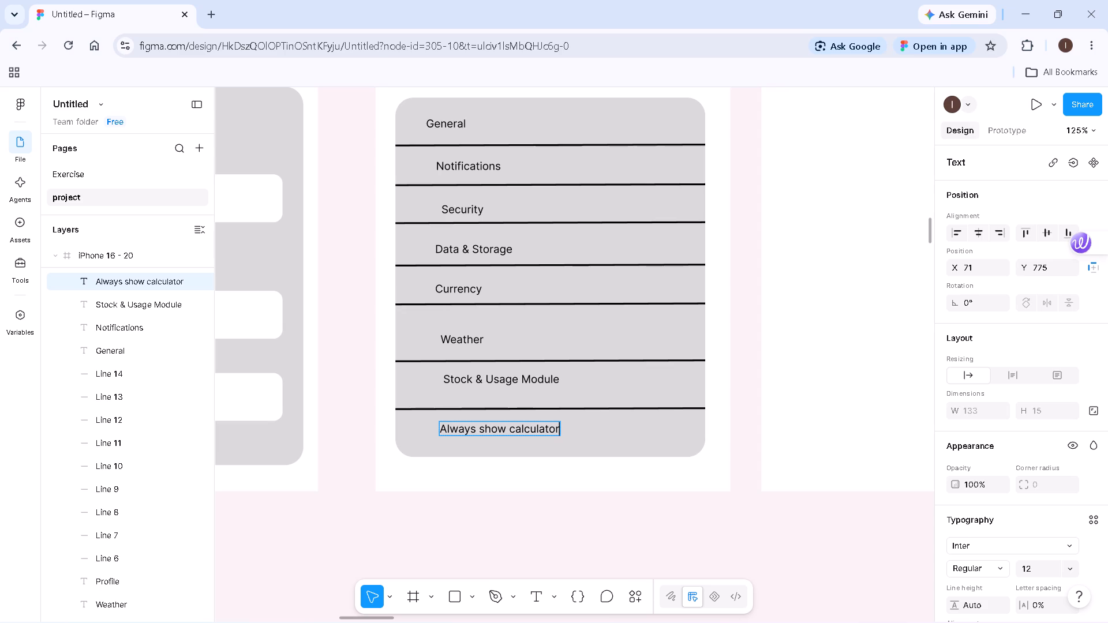
scroll(435, 425, "down", 3, "ctrl")
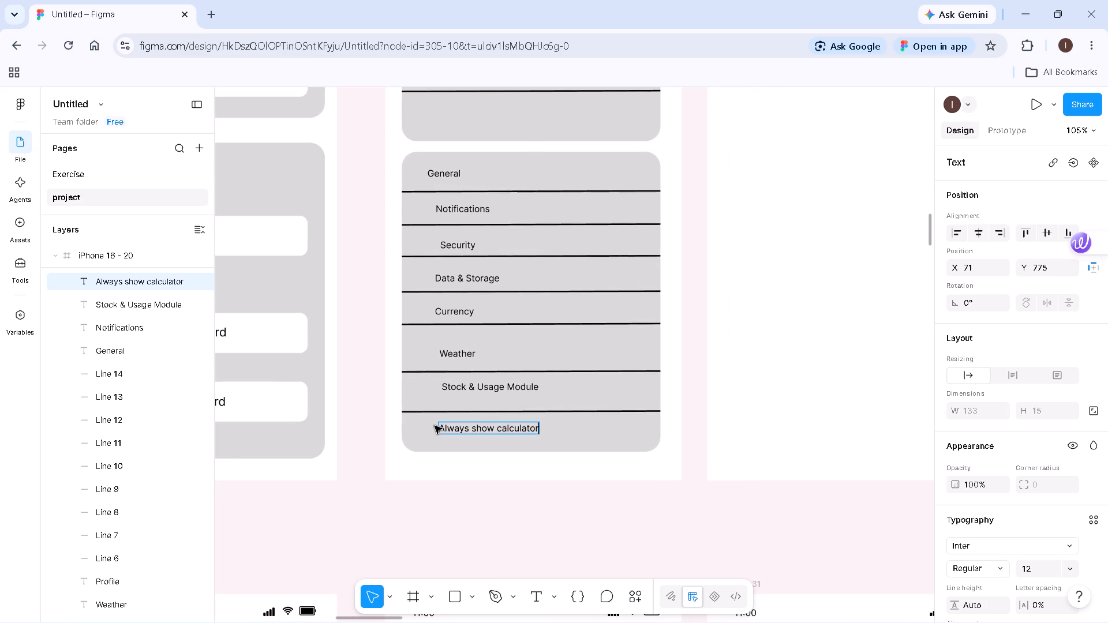
scroll(471, 467, "down", 2, "ctrl")
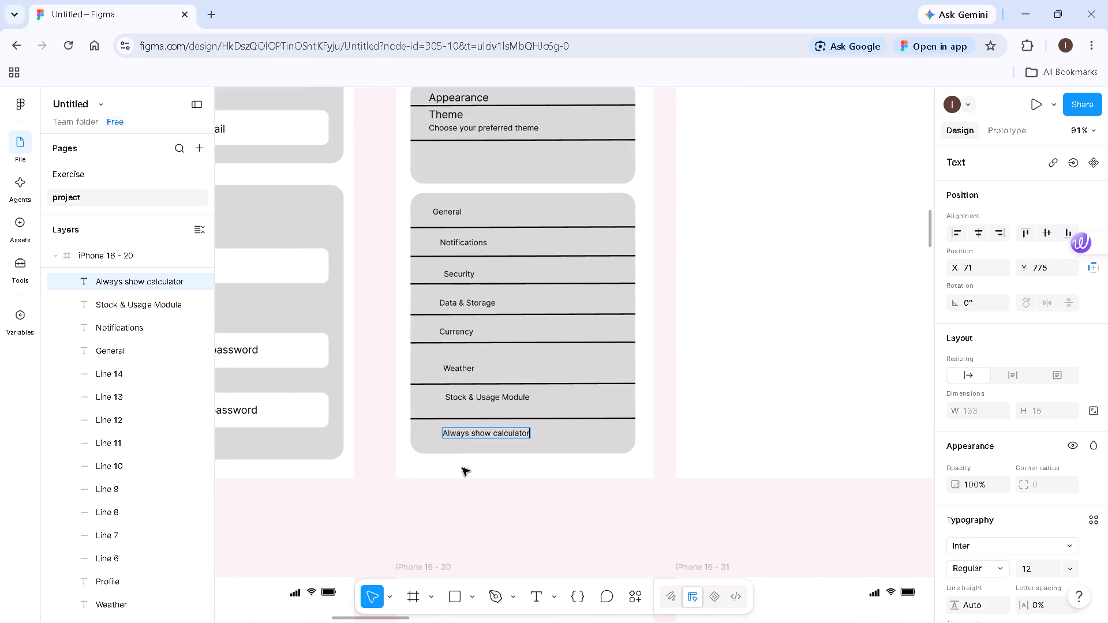
left_click(562, 443)
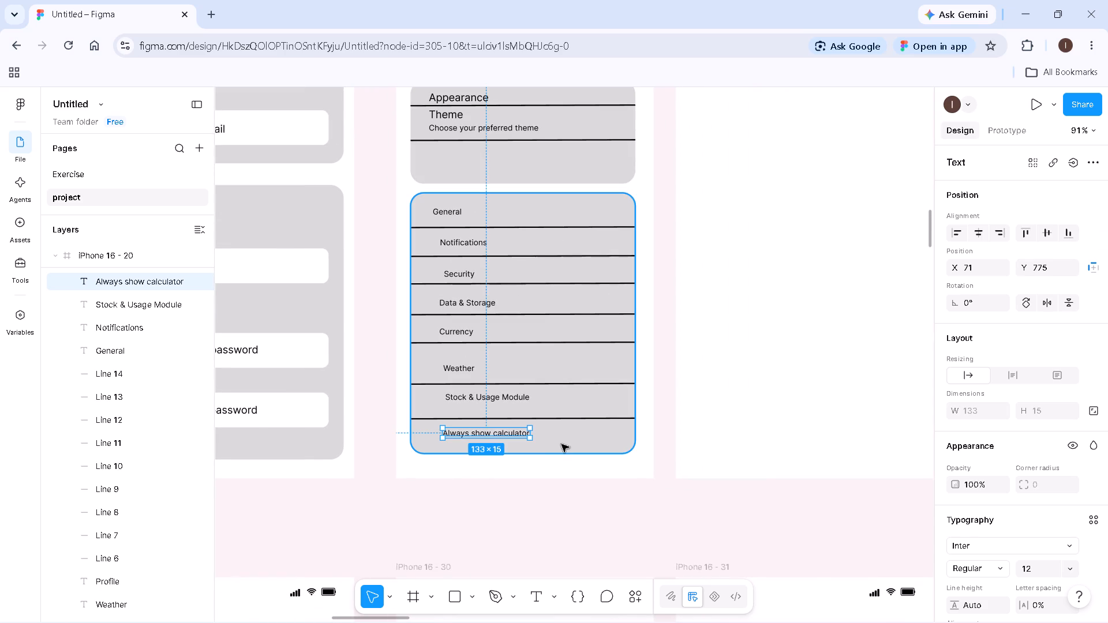
Extend the lined card's rectangle downward to a height of about 429.
left_click(548, 449)
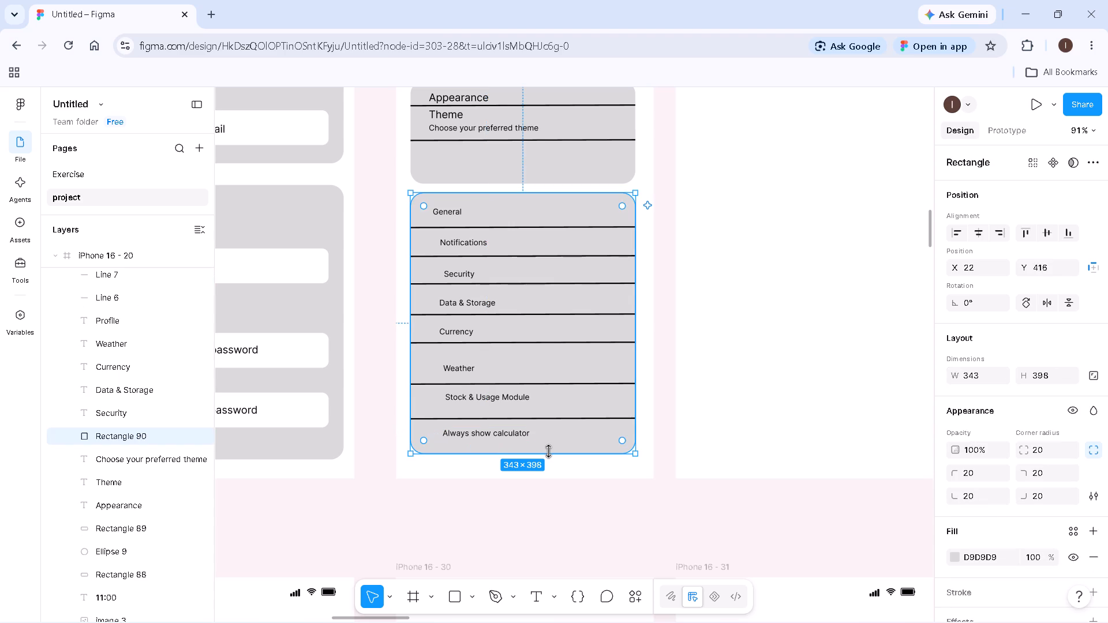
left_click_drag(548, 451, 550, 474)
left_click(495, 523)
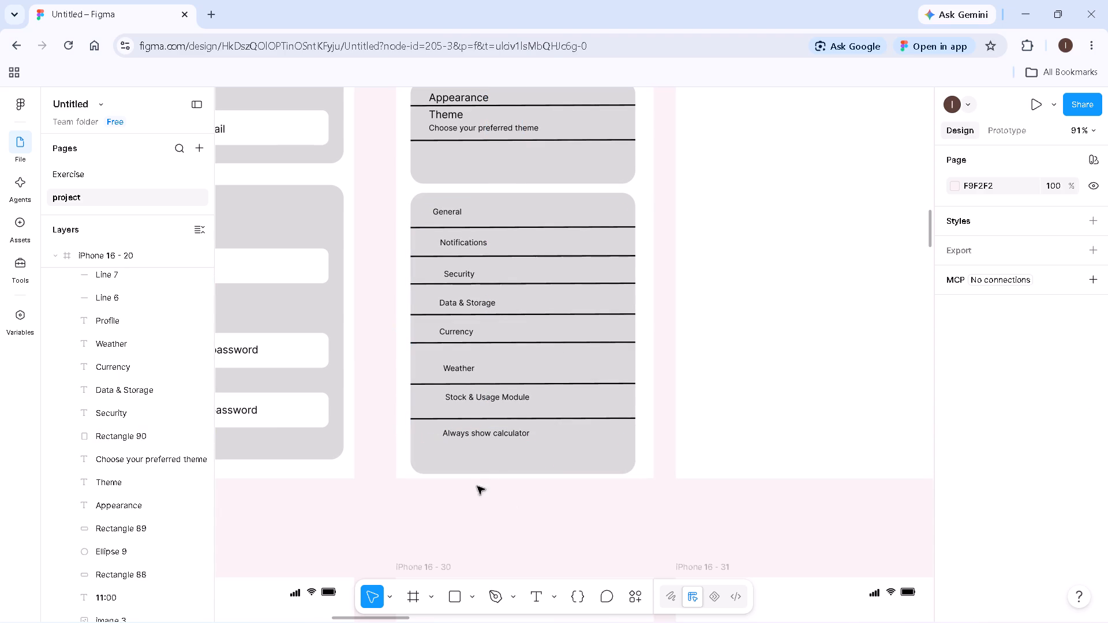
Copy the divider above "Always show calculator" and place the duplicate just below that label, spanning the card at about X 23, Y 793.
left_click(503, 420)
right_click(503, 420)
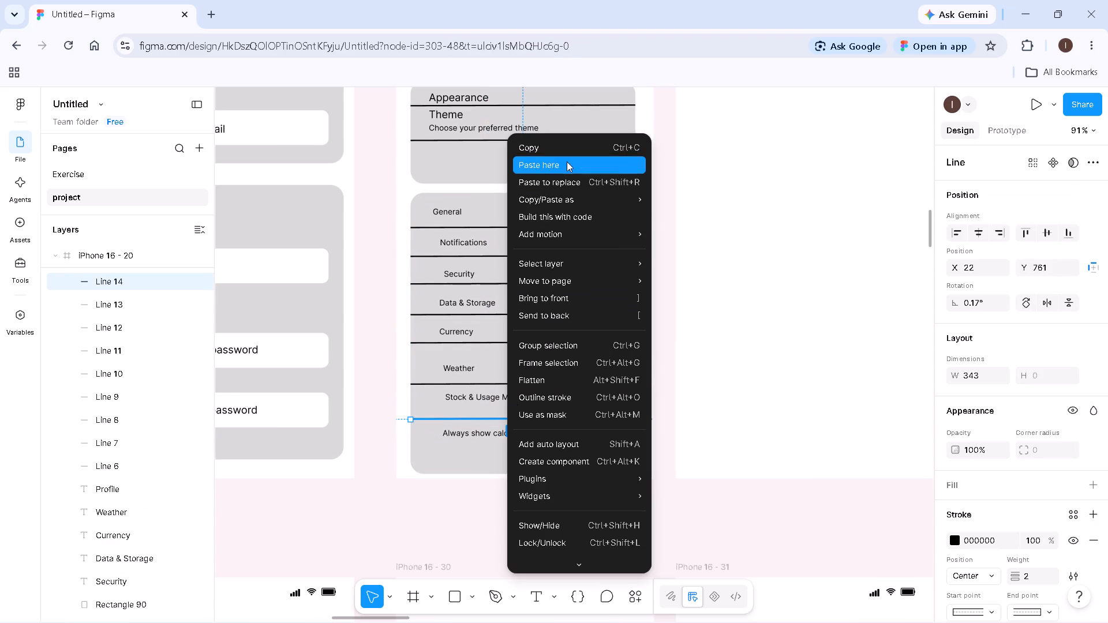
left_click(568, 147)
left_click(480, 443)
right_click(478, 444)
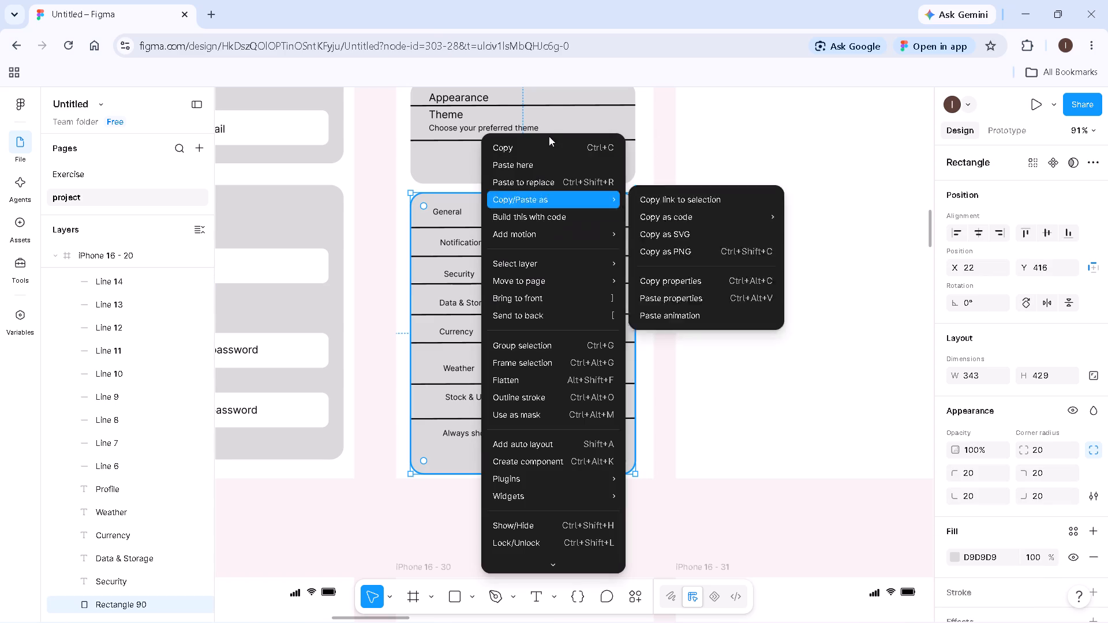
left_click(535, 160)
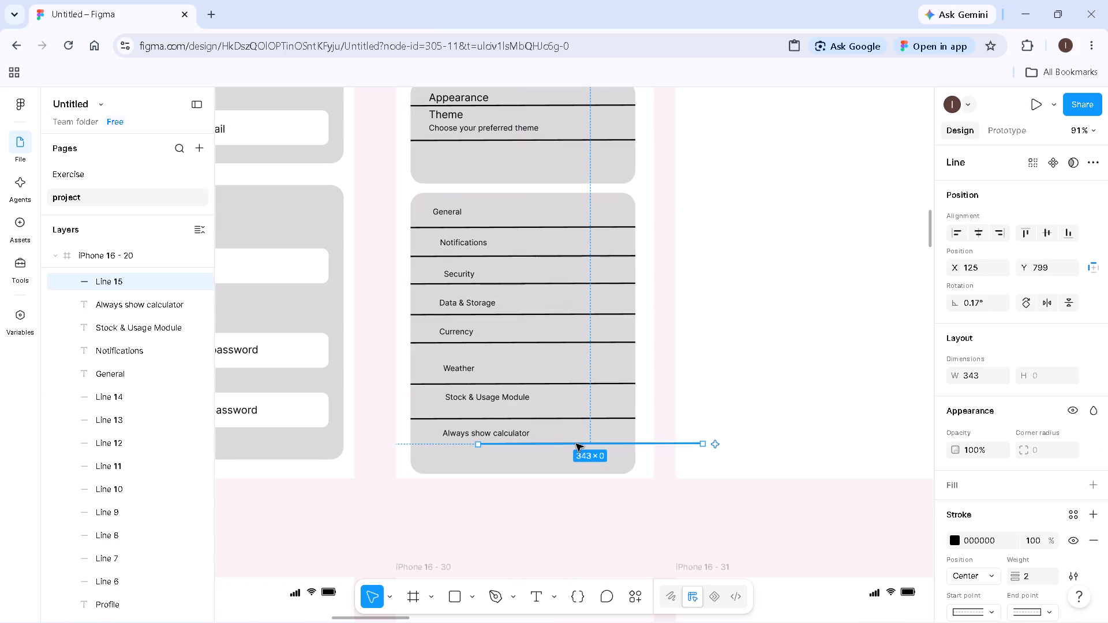
left_click_drag(576, 444, 508, 445)
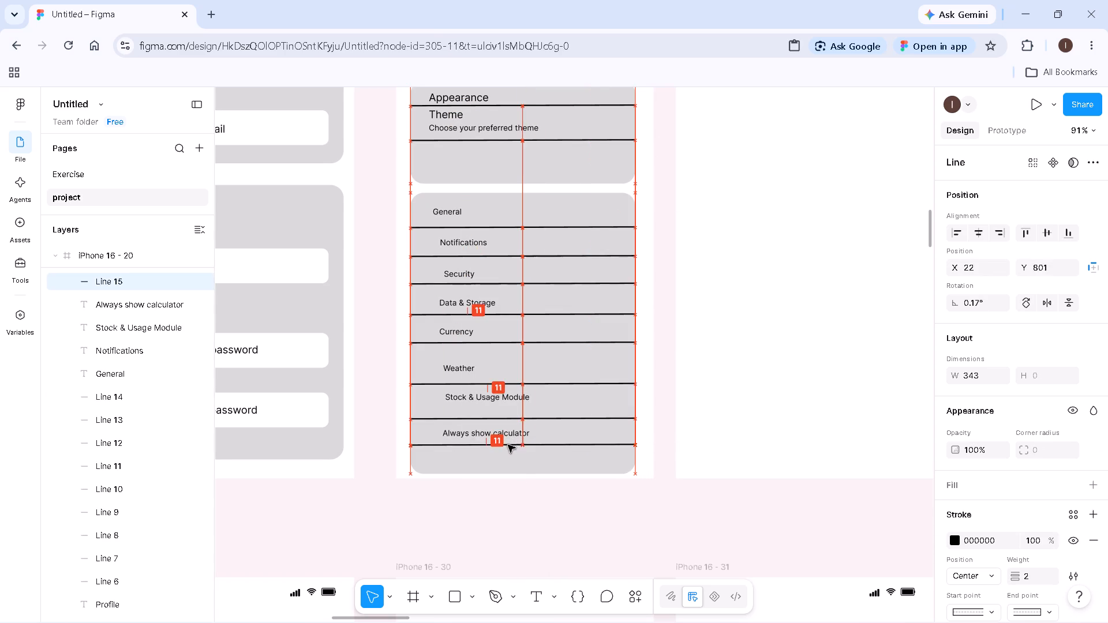
left_click_drag(508, 445, 509, 441)
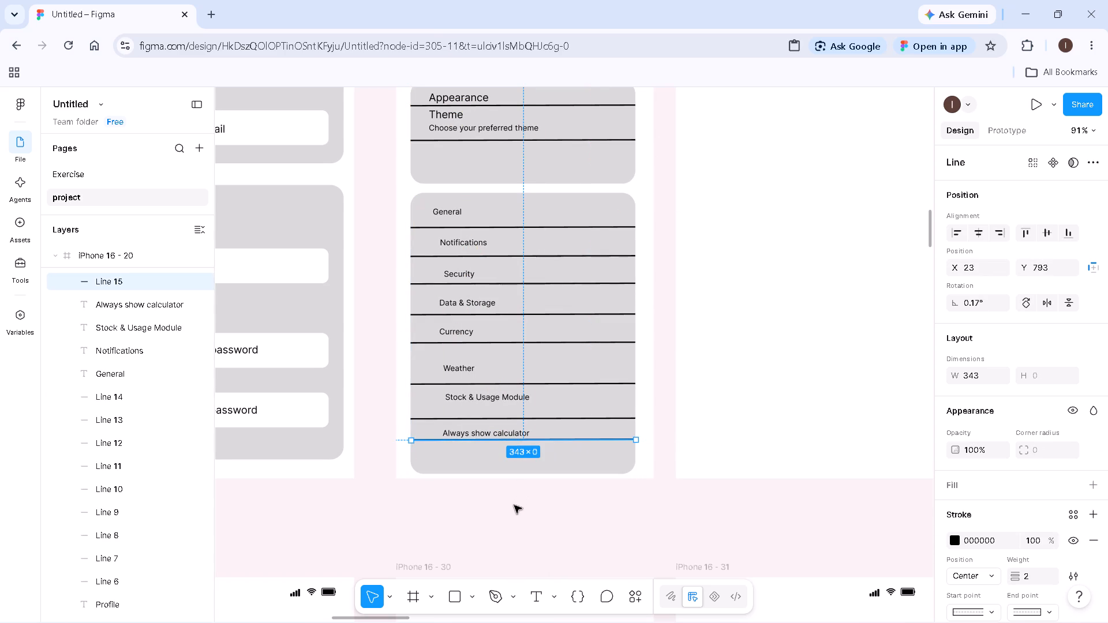
left_click(514, 506)
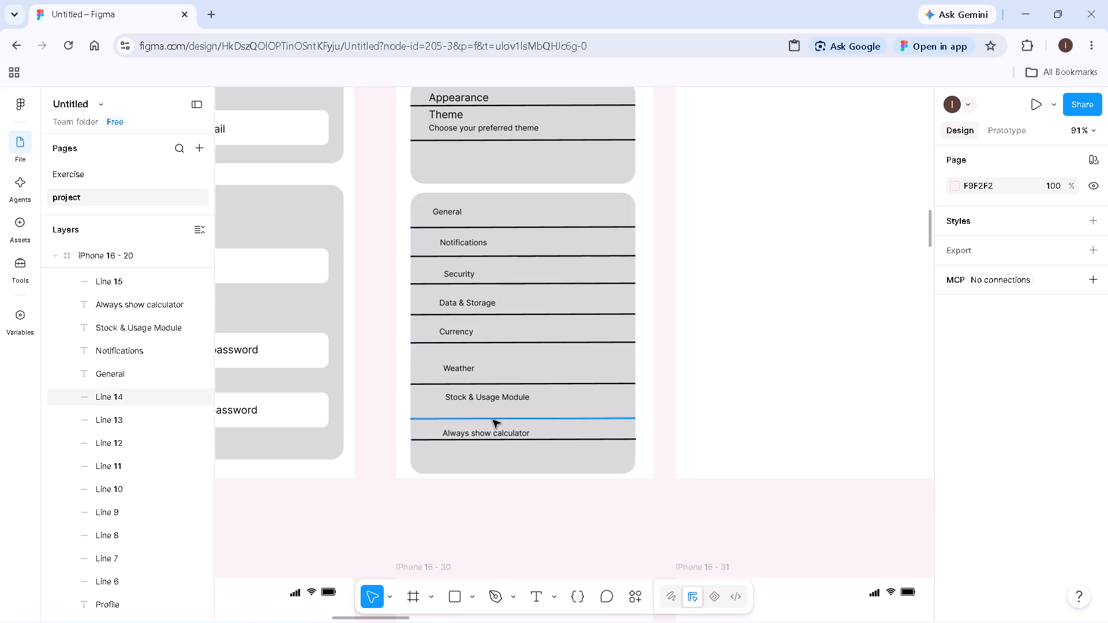
Move the "Always show calculator" label slightly up between its two dividers, to about X 67, Y 769.
left_click(486, 431)
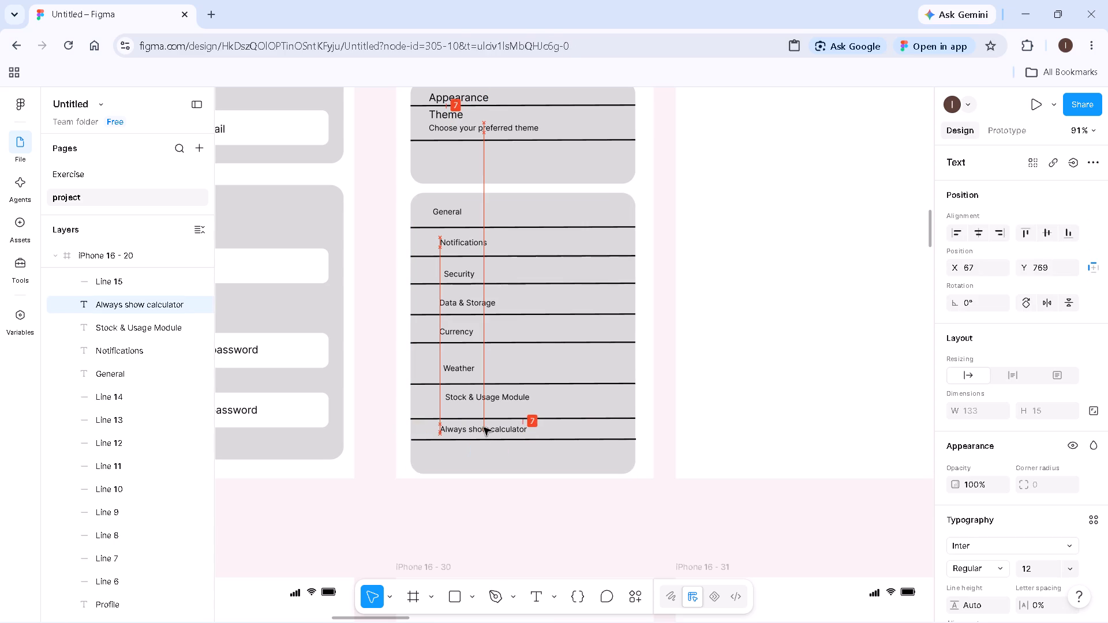
left_click(474, 526)
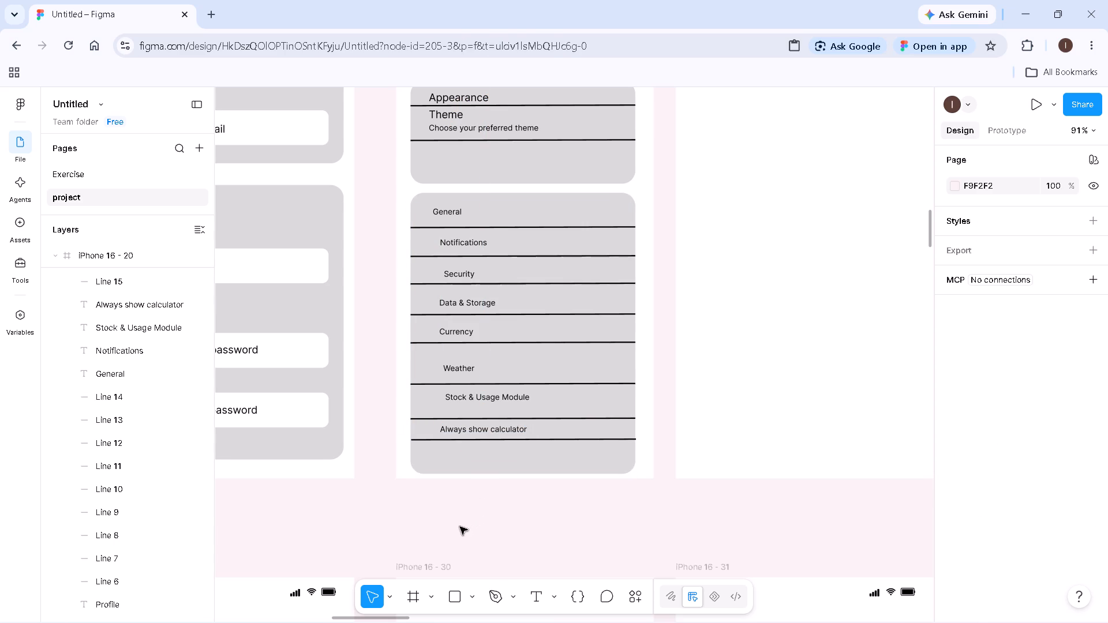
Add a "Language" text label in the card's new bottom row, below the last divider.
scroll(460, 527, "up", 12)
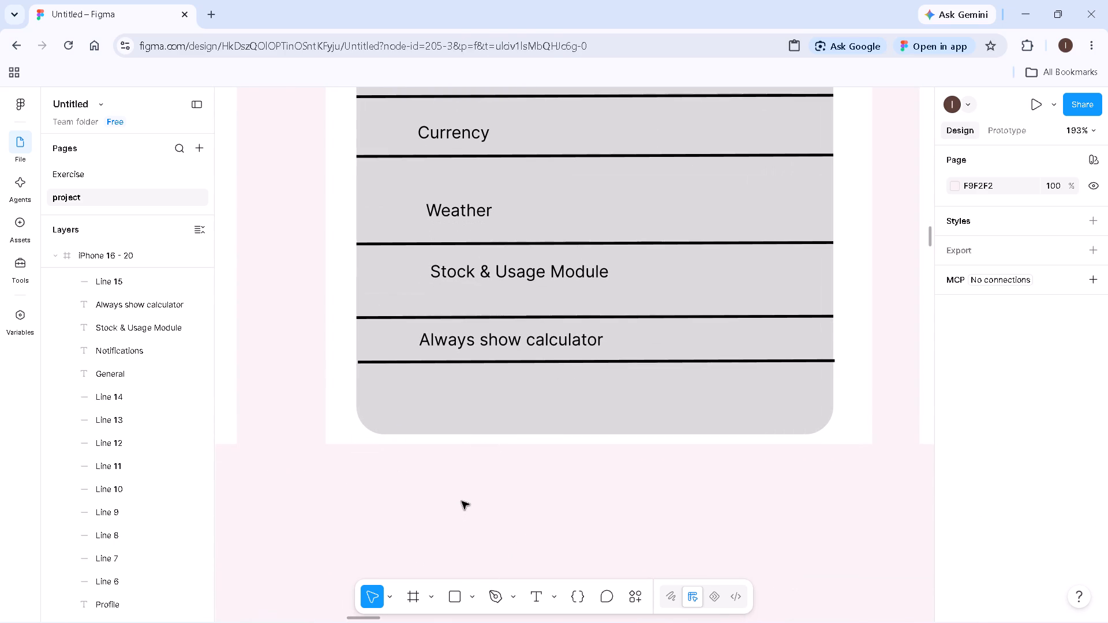
key("t")
left_click(425, 381)
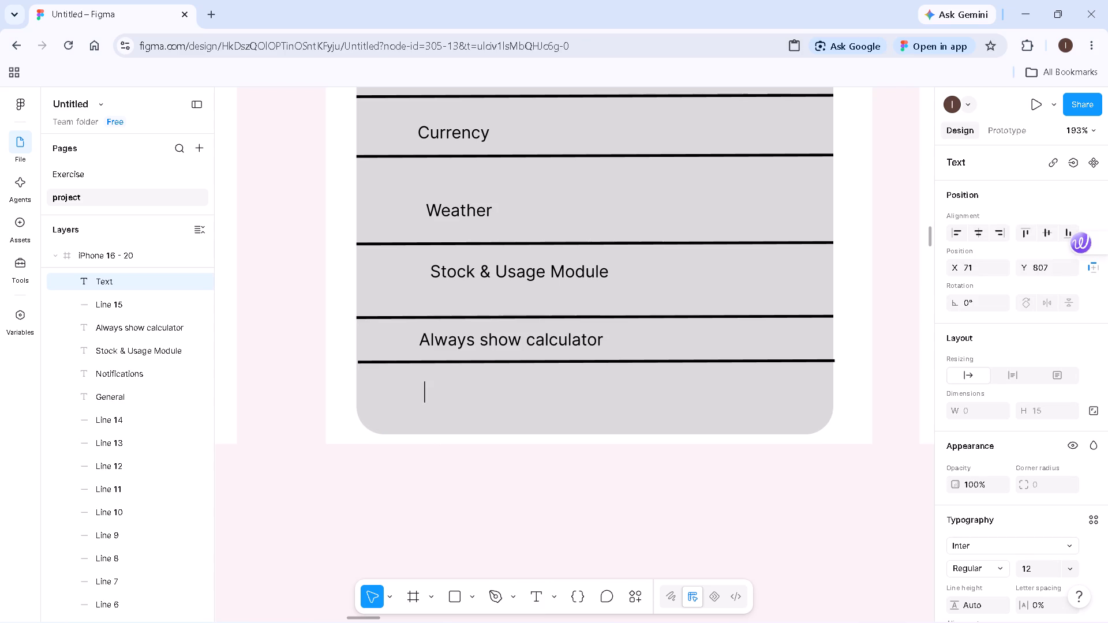
type("Language")
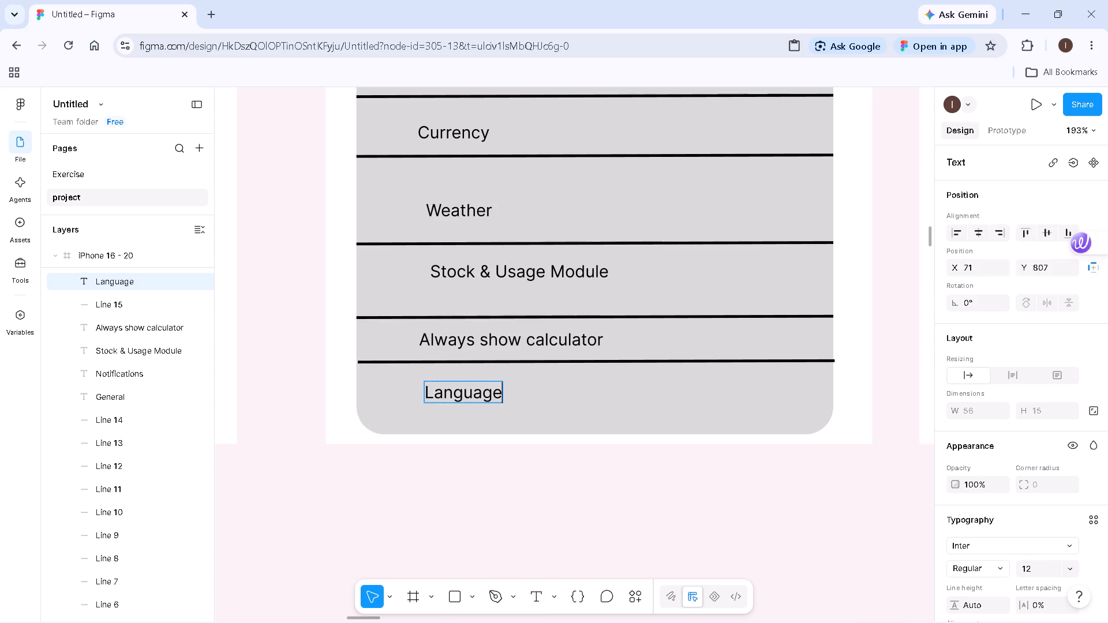
double_click(444, 458)
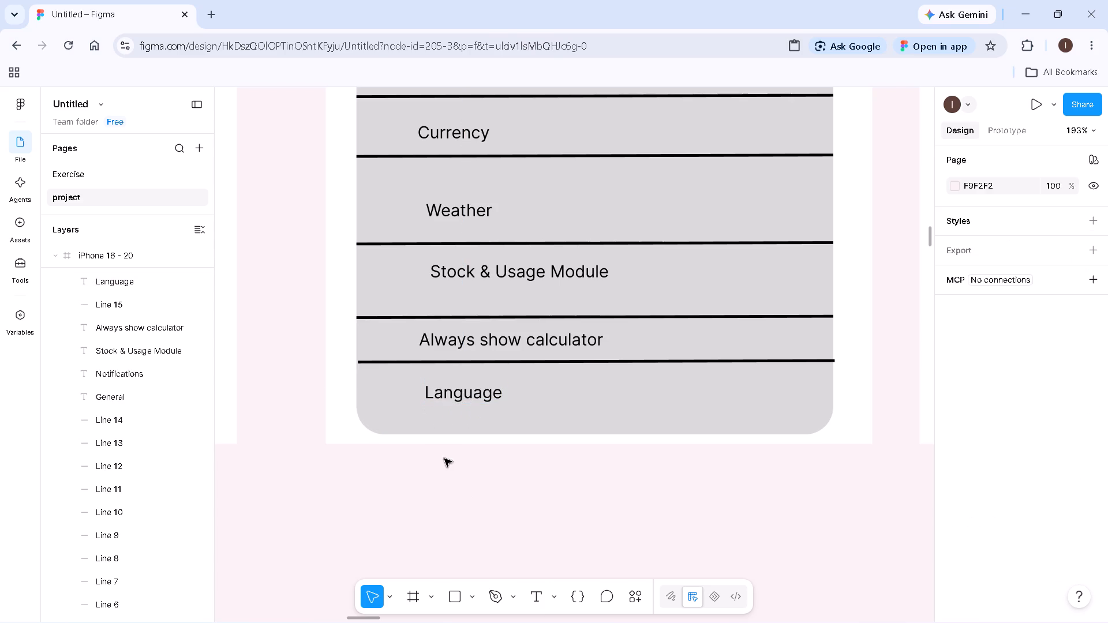
Add an "English" text label below "Language" in the card's bottom row and set its font size to 11.
left_click(536, 587)
left_click(430, 413)
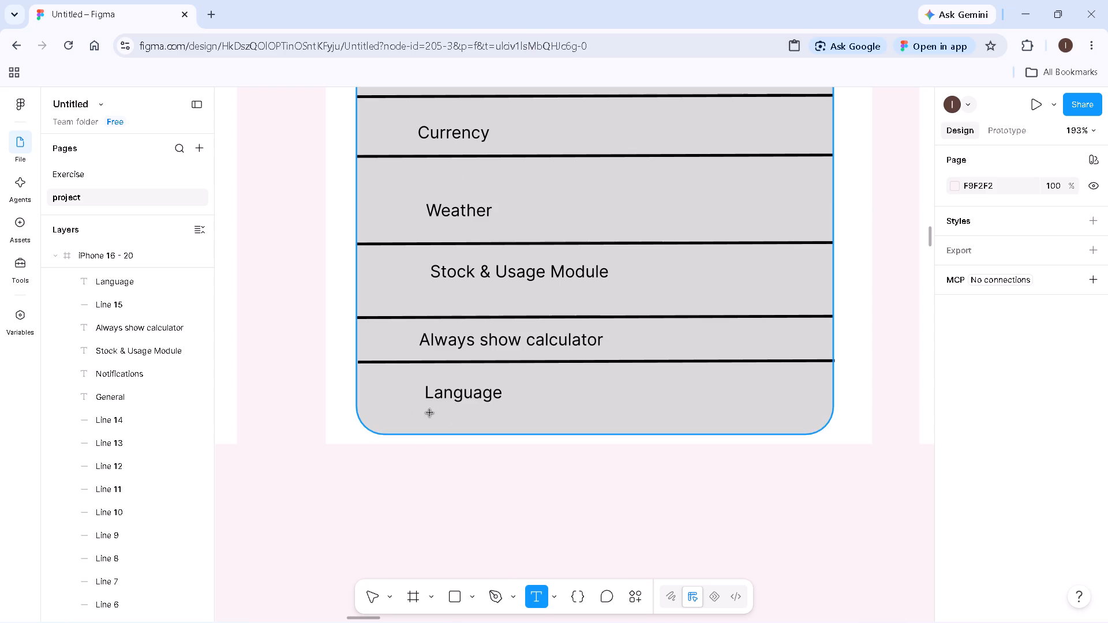
key("shift+e")
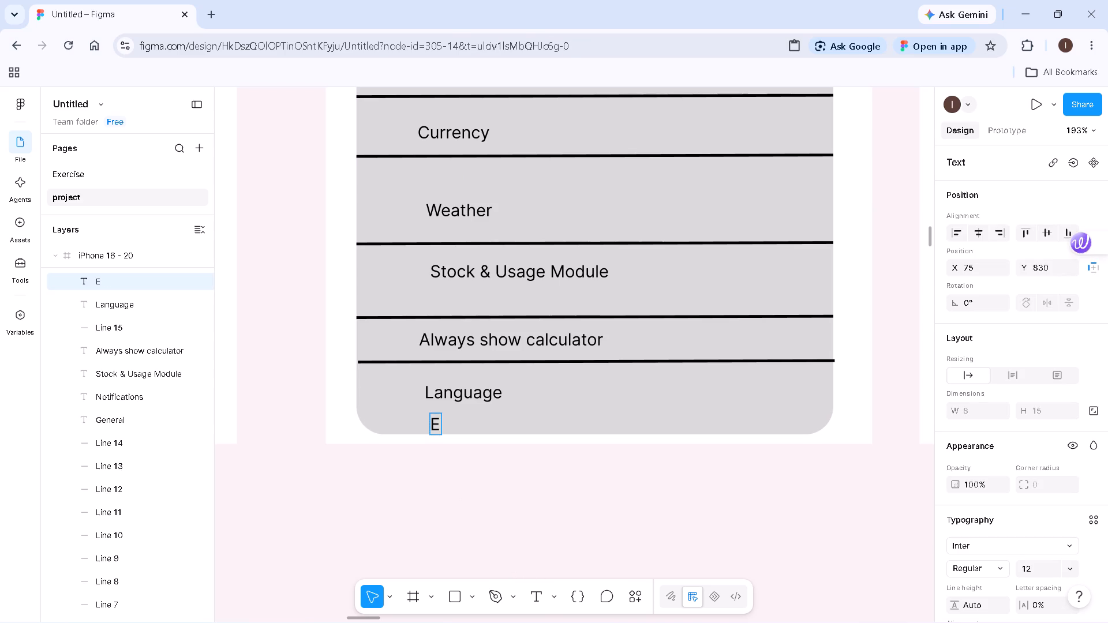
type("nglish")
double_click(461, 430)
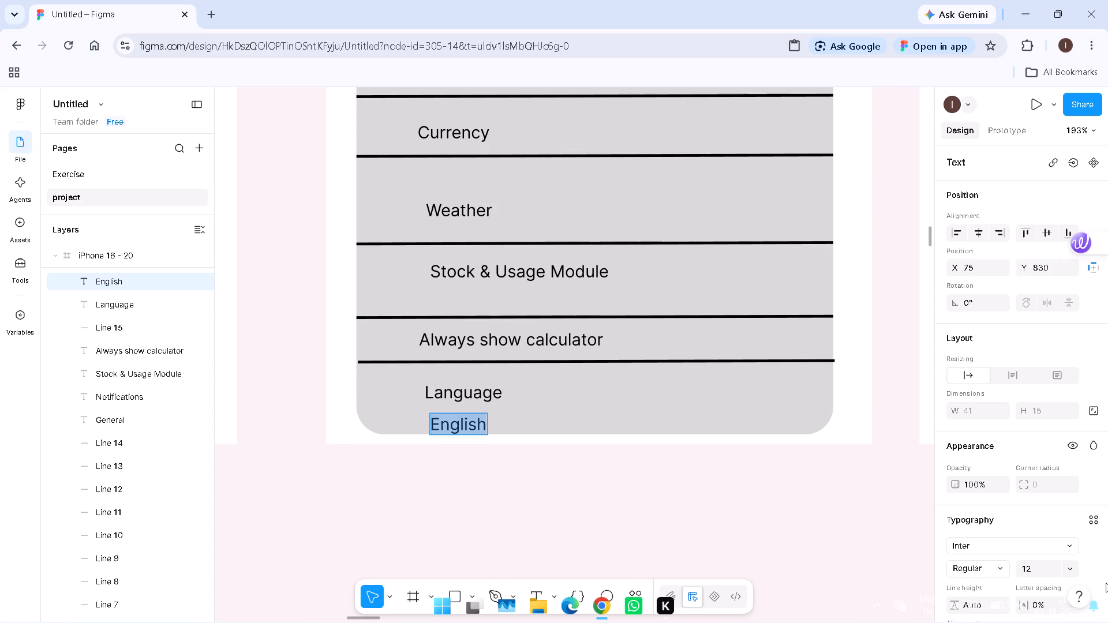
left_click(1072, 564)
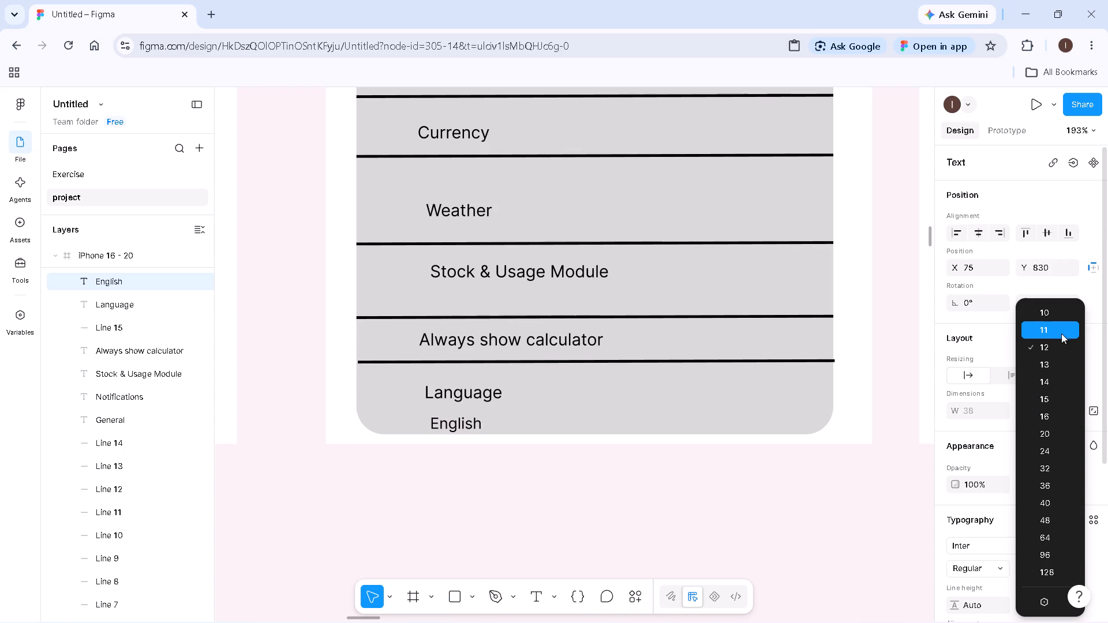
left_click(1061, 332)
left_click(489, 513)
Nudge the "English" label closer under "Language", to about X 73, Y 829.
scroll(489, 511, "down", 3)
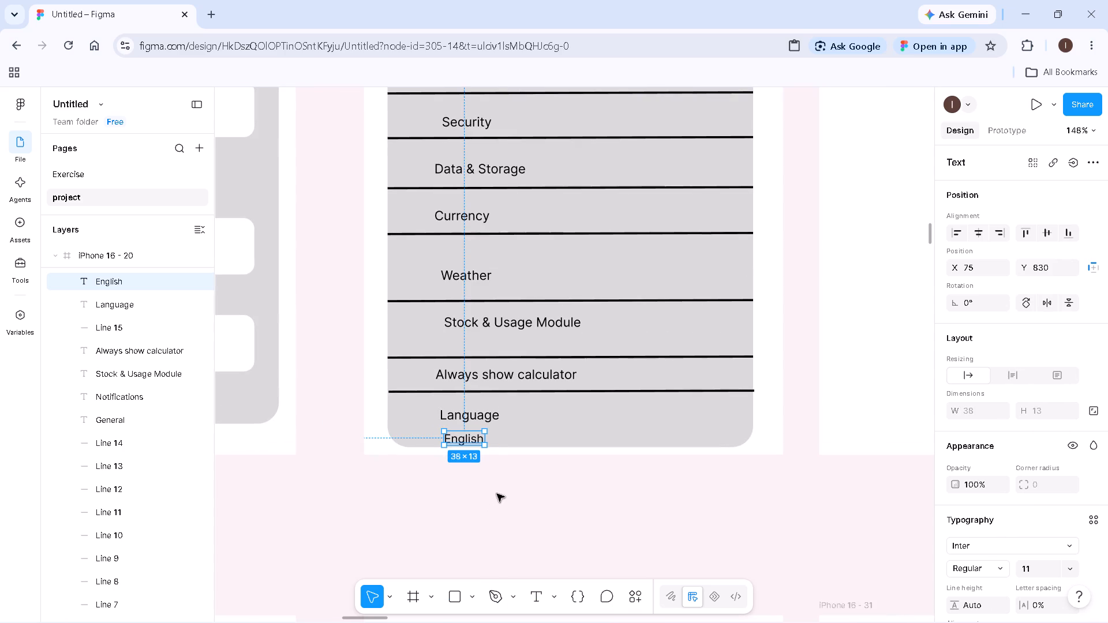
left_click(496, 481)
left_click(483, 438)
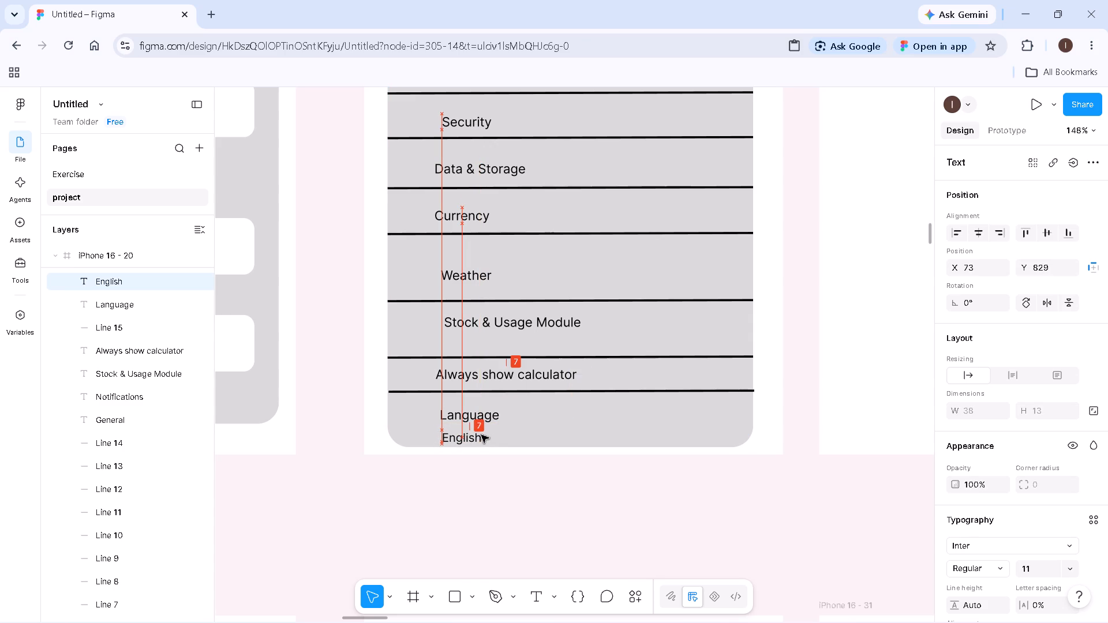
left_click(464, 486)
Draw a card rectangle of about 360 × 219 near the top of the empty iPhone 16 - 21 frame, at about X 17, Y 104.
scroll(466, 479, "down", 3, "ctrl")
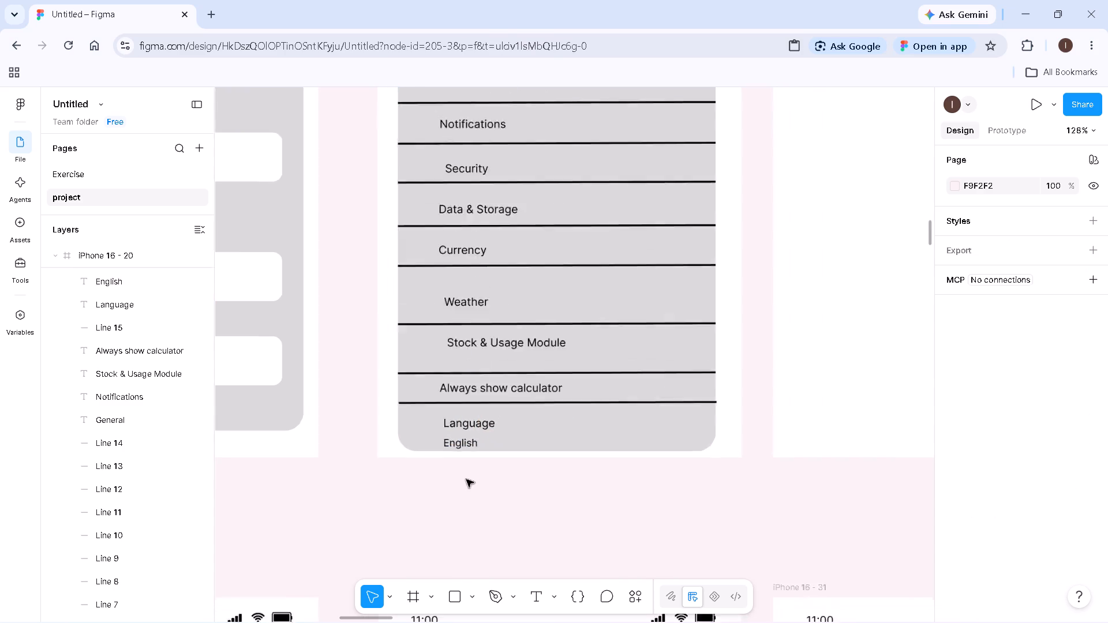
scroll(466, 479, "down", 3, "ctrl")
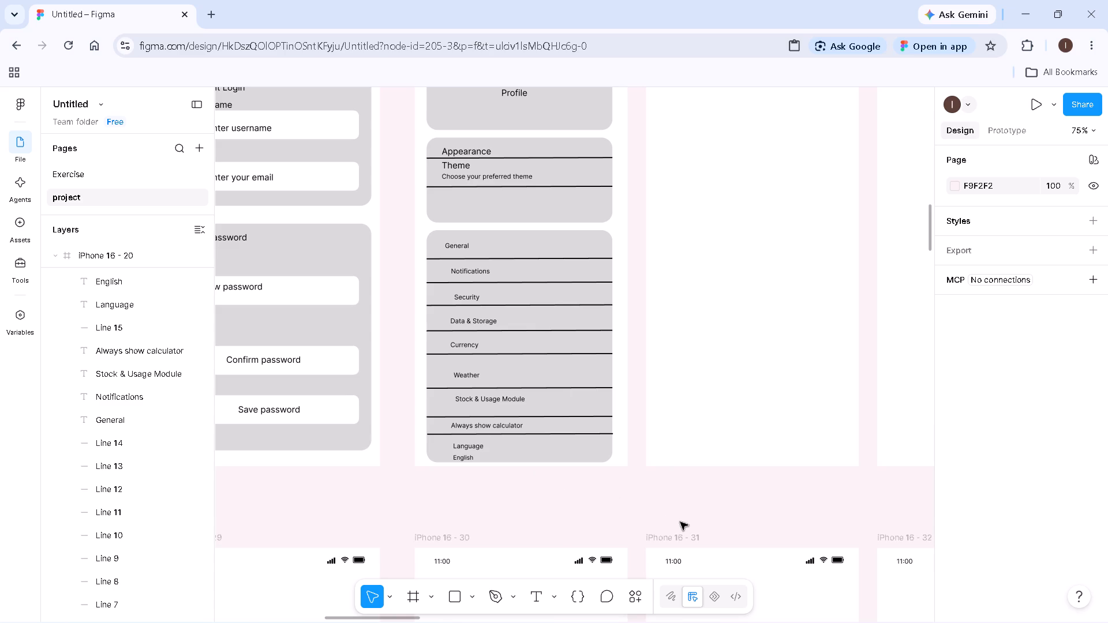
scroll(695, 495, "down", 5, "ctrl")
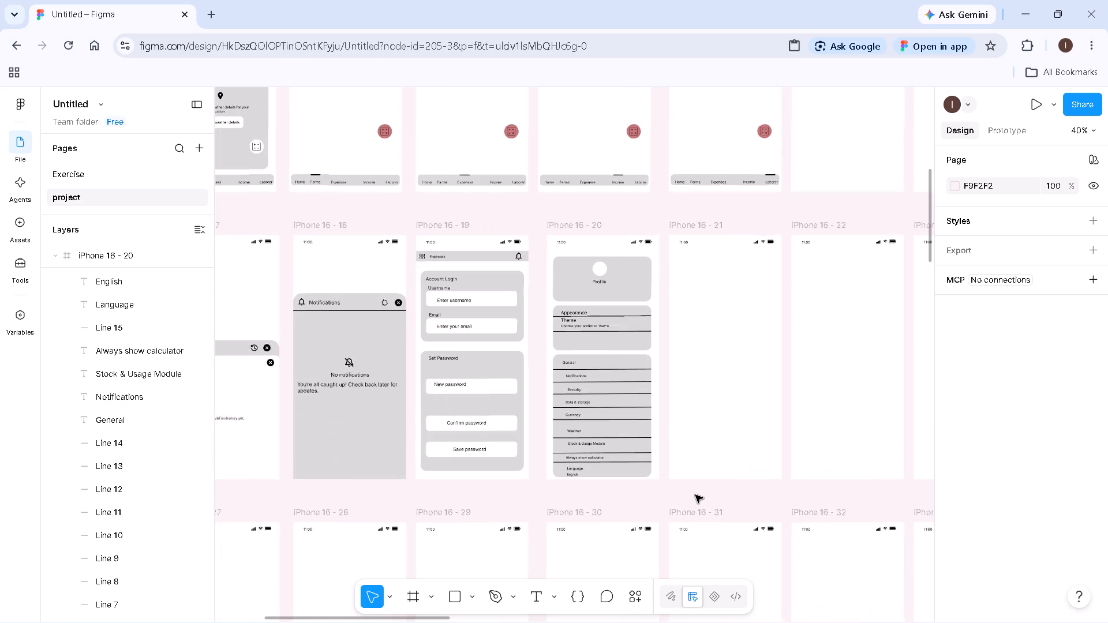
key("h")
left_click_drag(693, 478, 525, 478)
scroll(524, 478, "up", 5, "ctrl")
left_click_drag(582, 440, 545, 523, "ctrl")
scroll(545, 524, "up", 1, "ctrl")
left_click(540, 506, "ctrl")
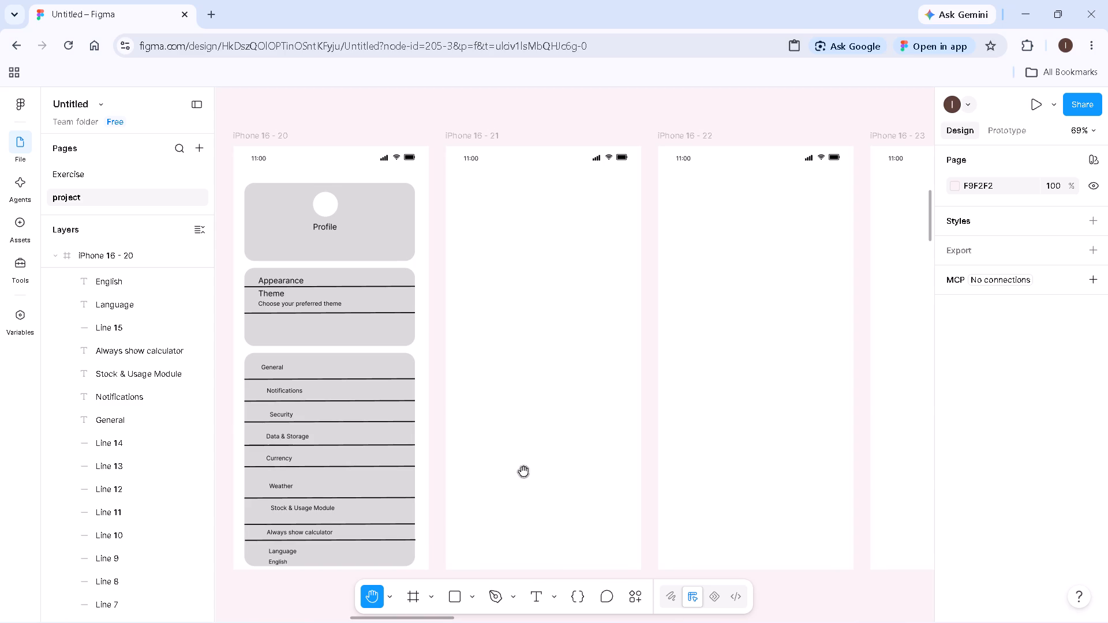
key("v")
left_click(455, 595)
left_click_drag(454, 197, 456, 206)
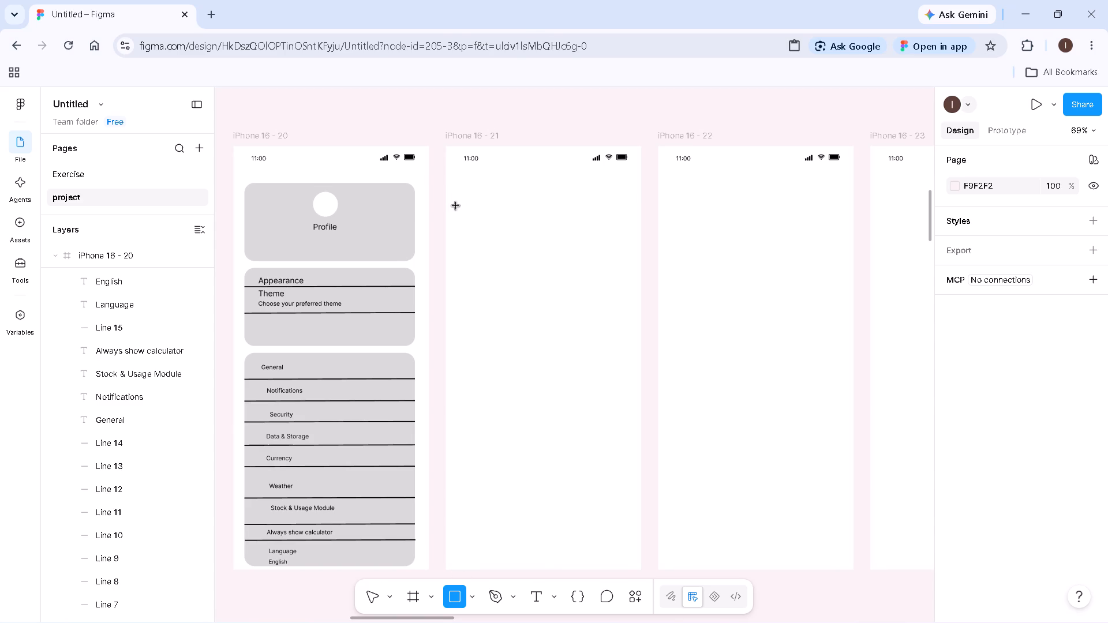
left_click_drag(456, 206, 637, 333)
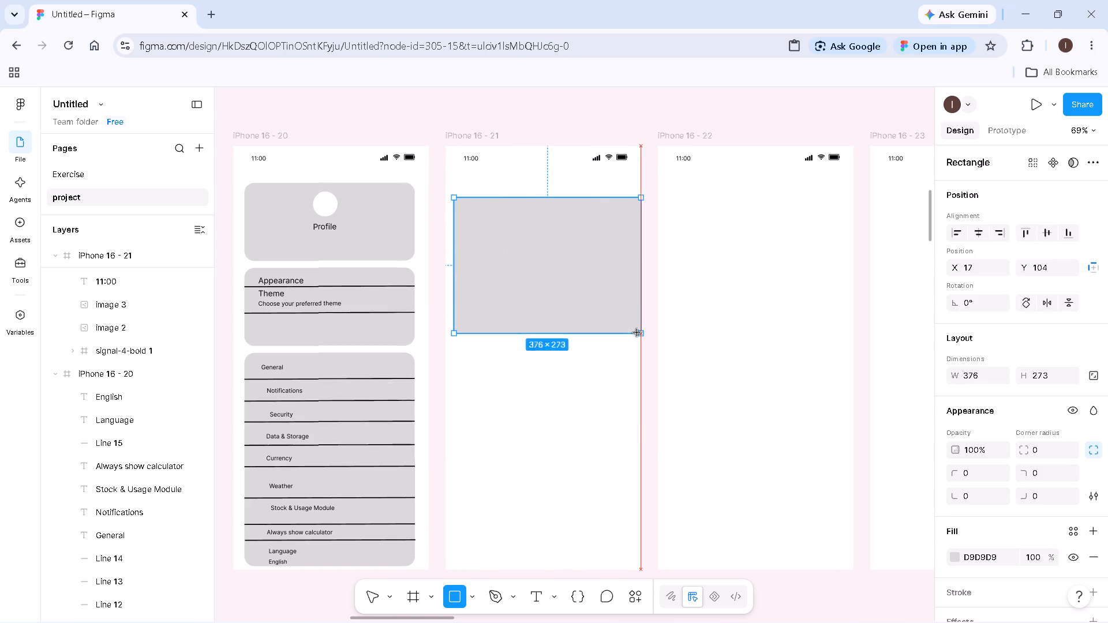
left_click_drag(637, 333, 632, 306)
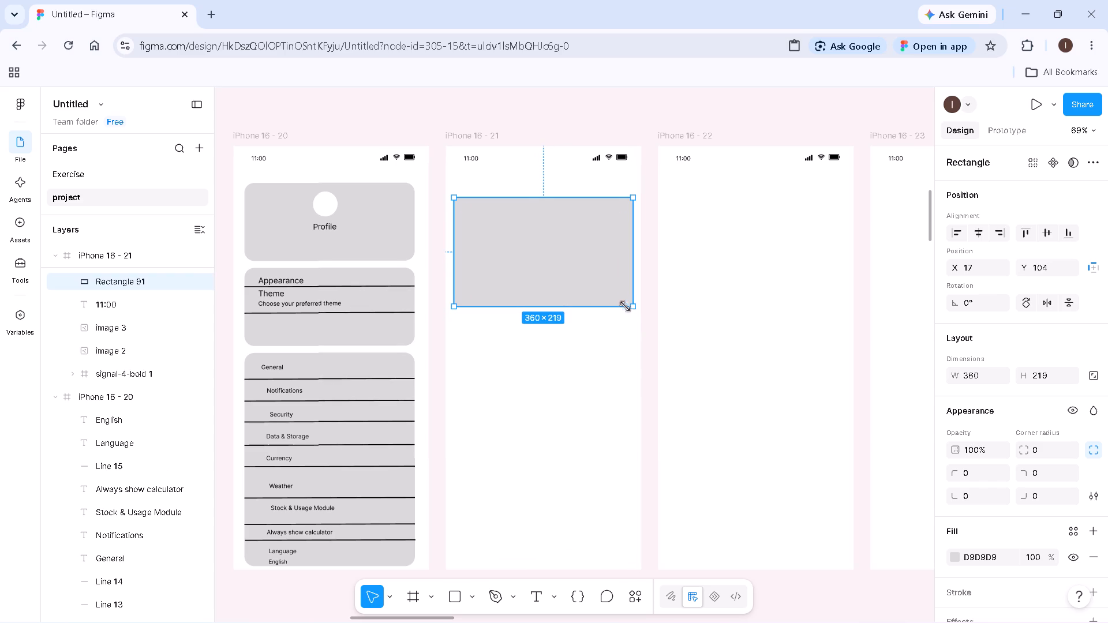
Set the new card rectangle's corner radius to 20.
left_click(1043, 448)
type("20")
key("Return")
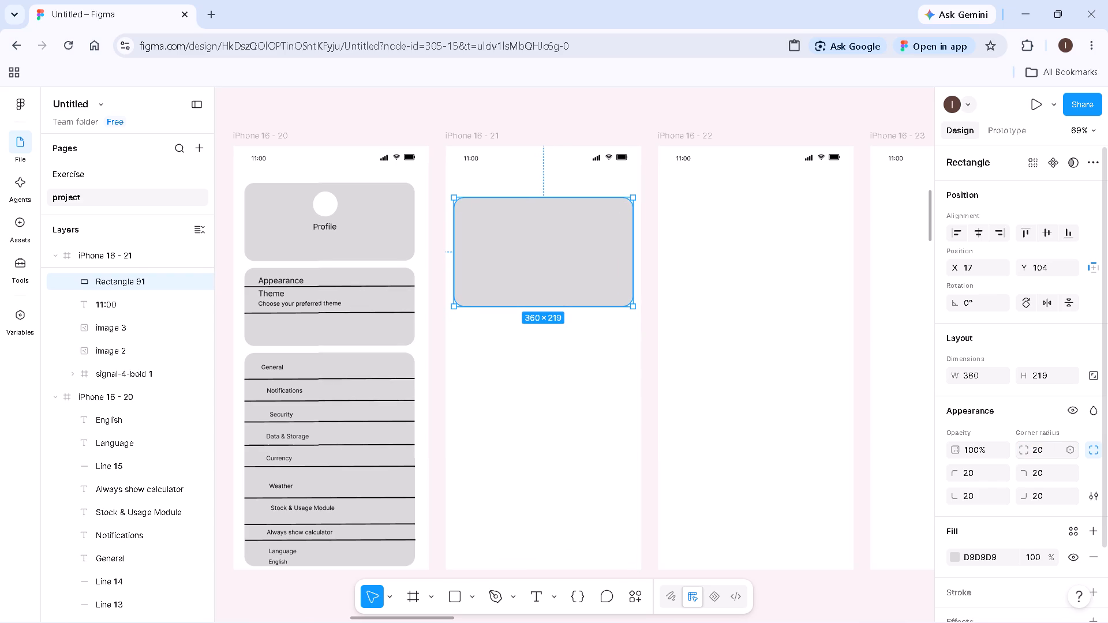
left_click(604, 432)
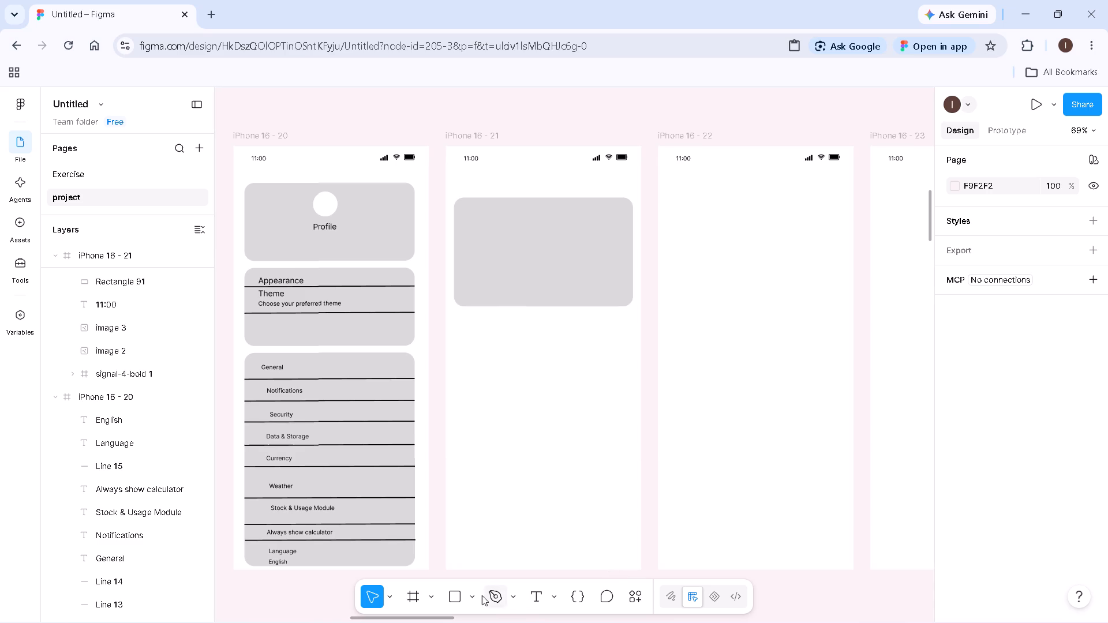
Copy the divider below "Currency" into the iPhone 16 - 21 card and place it across the upper part at about X 26, Y 160.
left_click(358, 466)
right_click(358, 466)
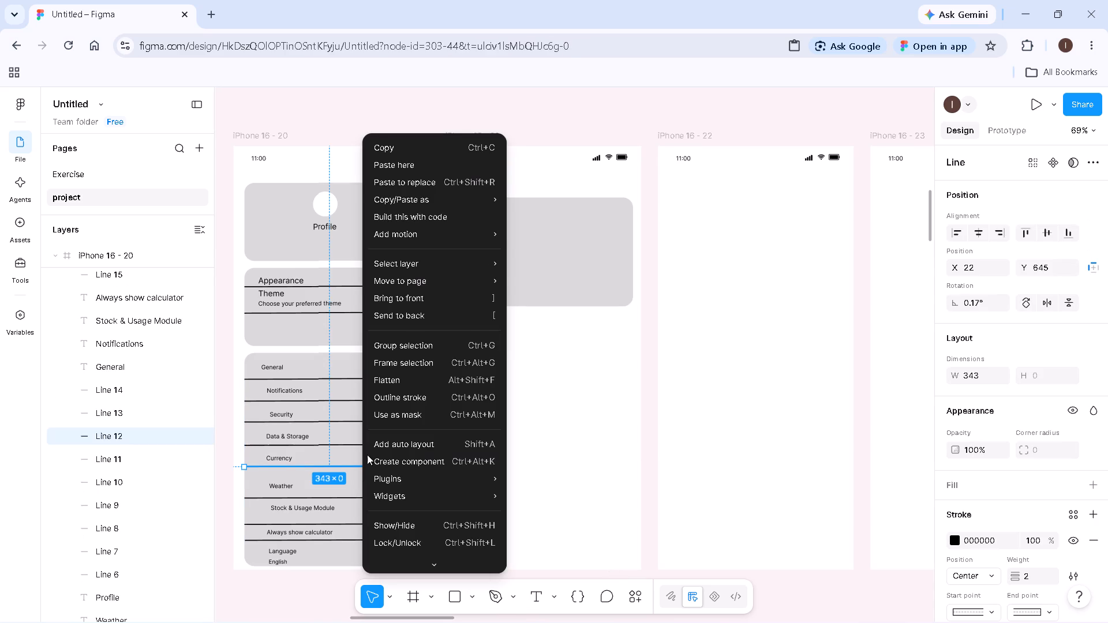
left_click(446, 144)
right_click(515, 235)
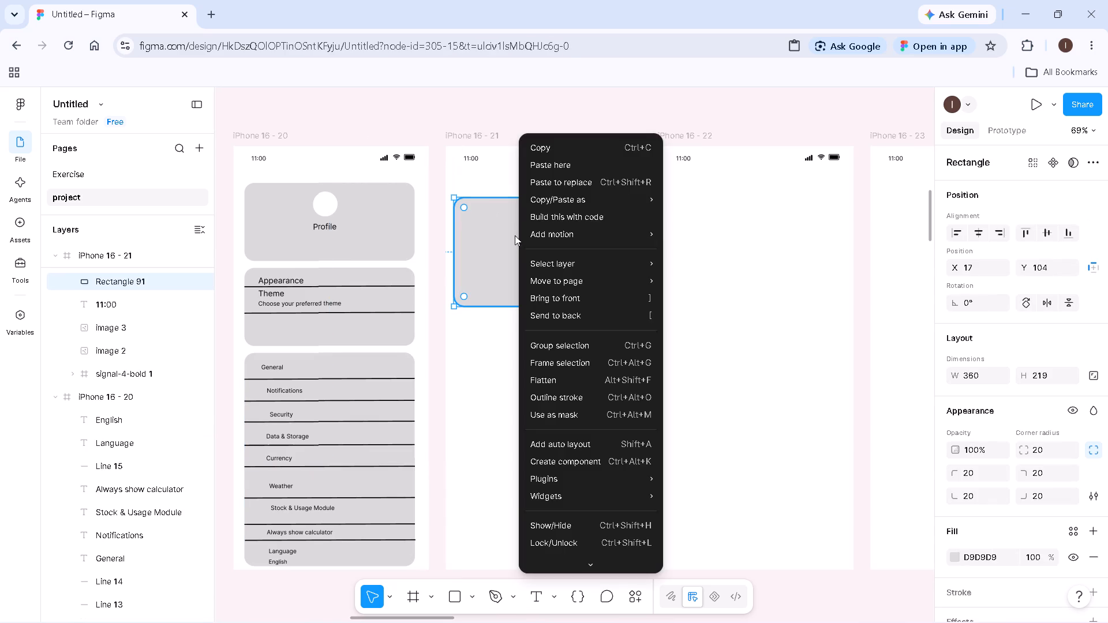
left_click(531, 171)
left_click_drag(579, 234, 500, 221)
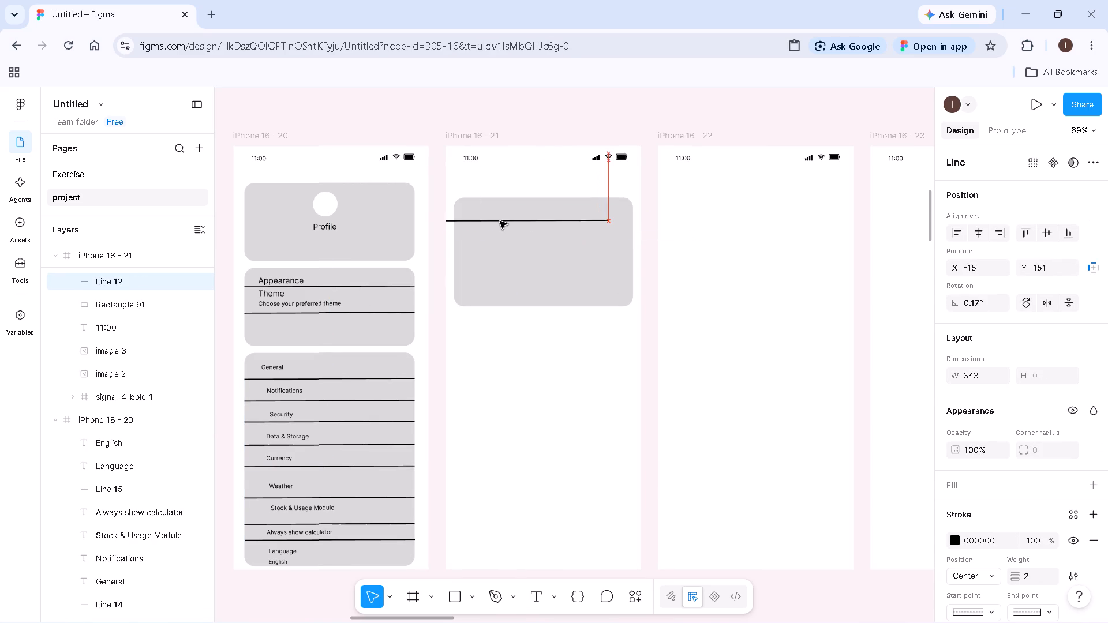
left_click_drag(500, 221, 520, 228)
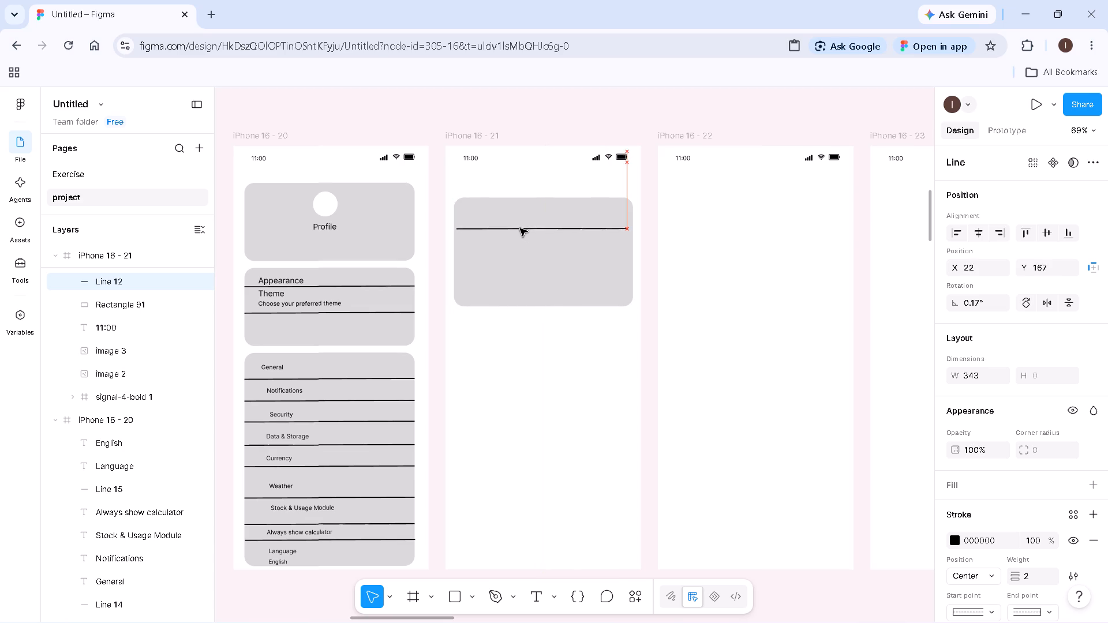
left_click_drag(520, 228, 522, 225)
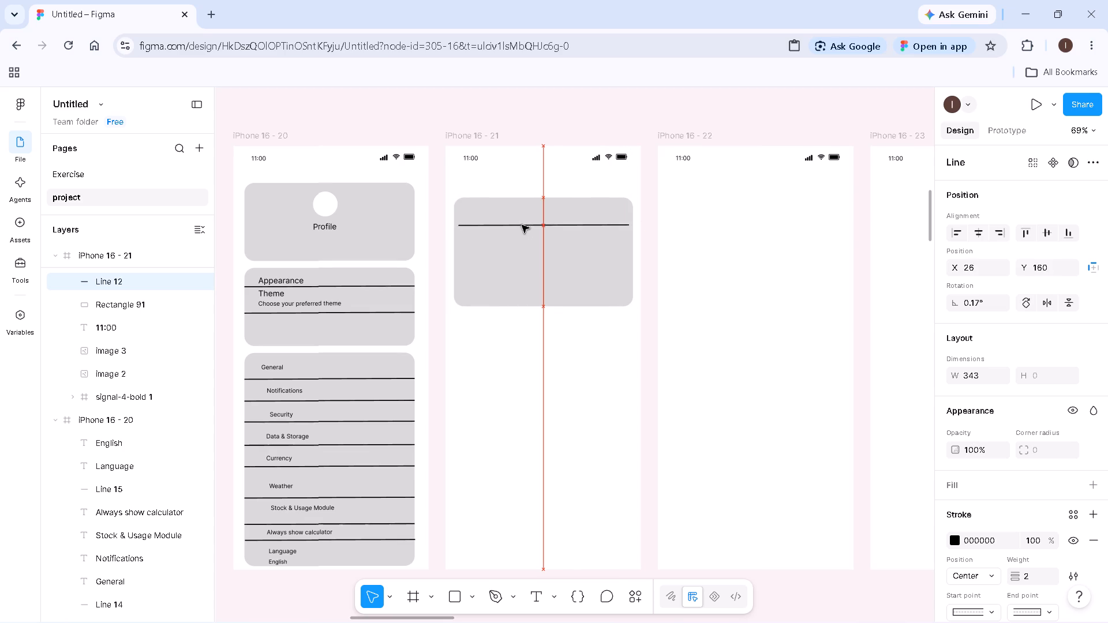
Set the iPhone 16 - 21 card rectangle's width to 343, matching the settings card on iPhone 16 - 20.
left_click(395, 362)
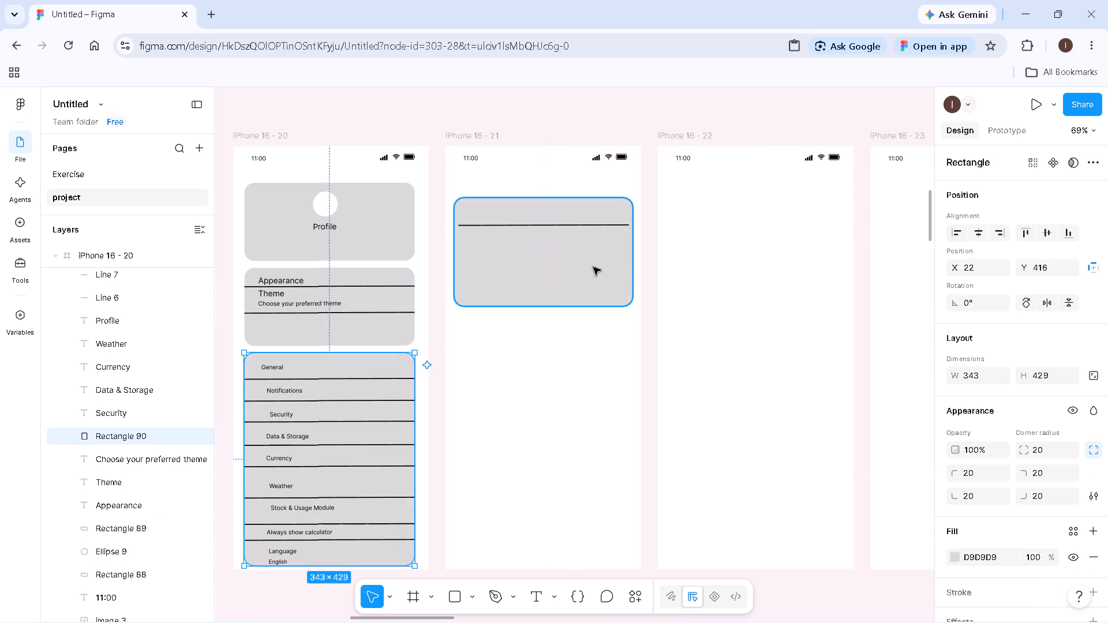
left_click(593, 267)
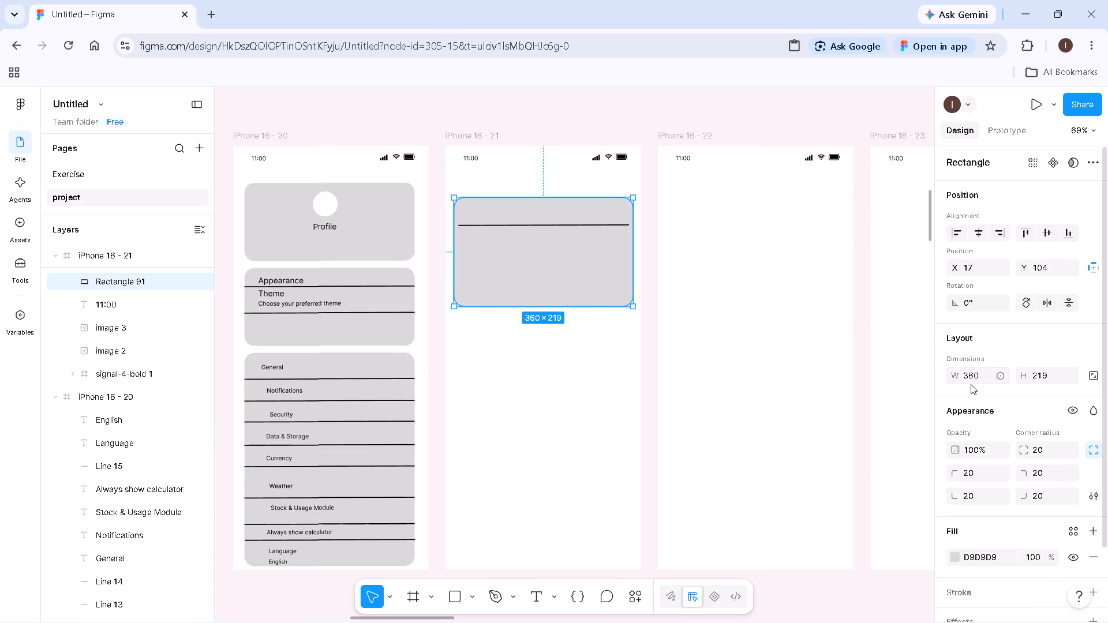
left_click(975, 377)
type("343")
key("Return")
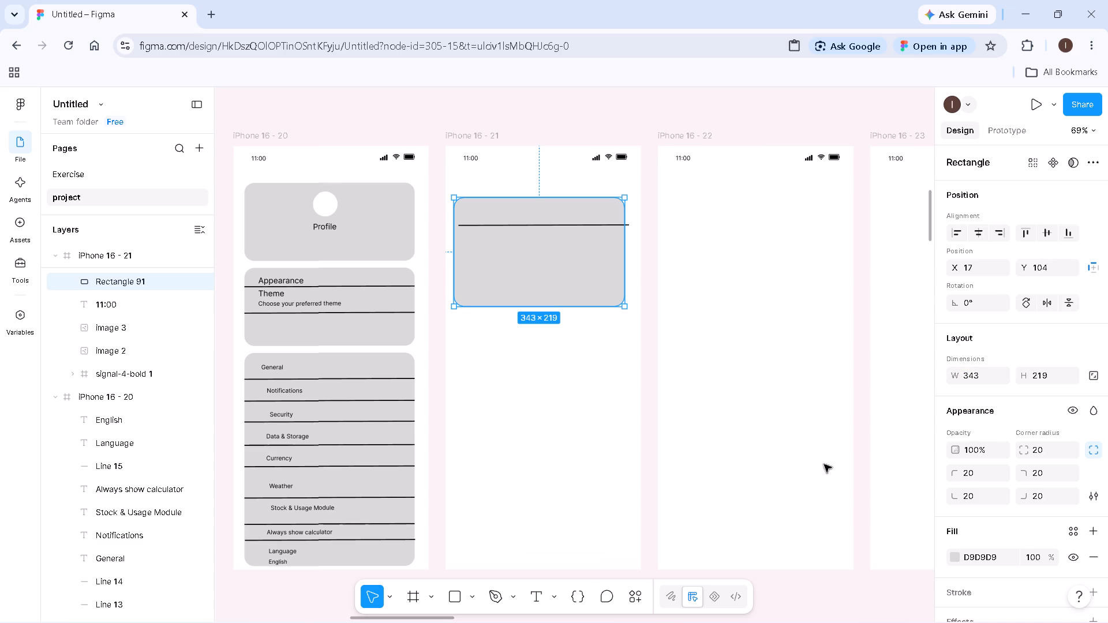
left_click(639, 408)
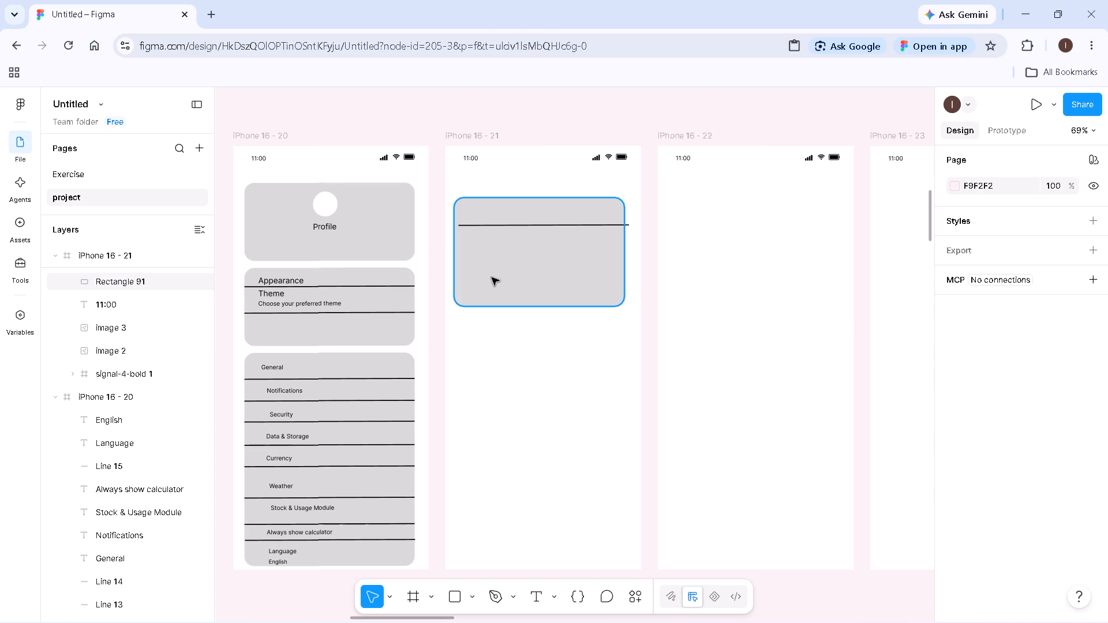
Align the divider with the resized card's edges, at about X 17, Y 160.
left_click(501, 226)
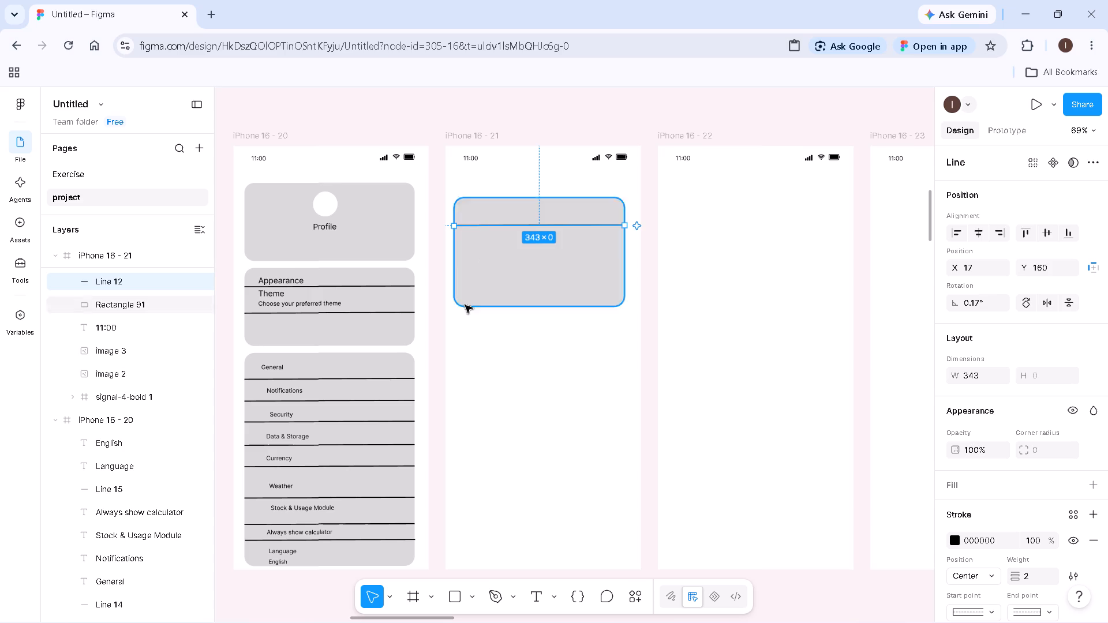
left_click(486, 388)
Add a "Support" text label in the iPhone 16 - 21 card above the divider, at about X 43, Y 131.
left_click(528, 592)
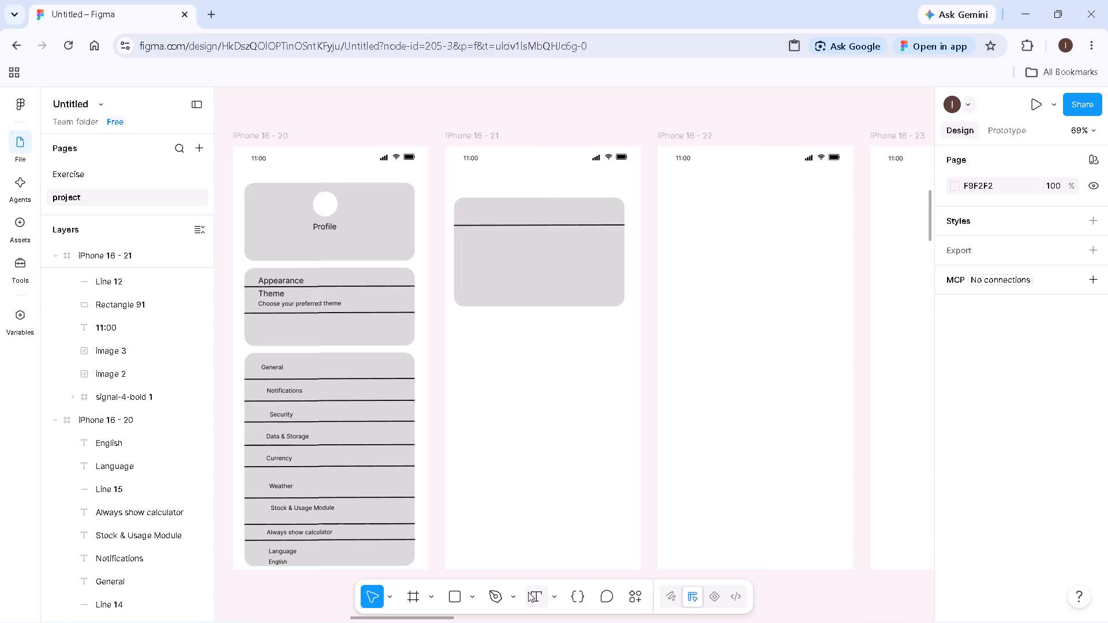
left_click(467, 211)
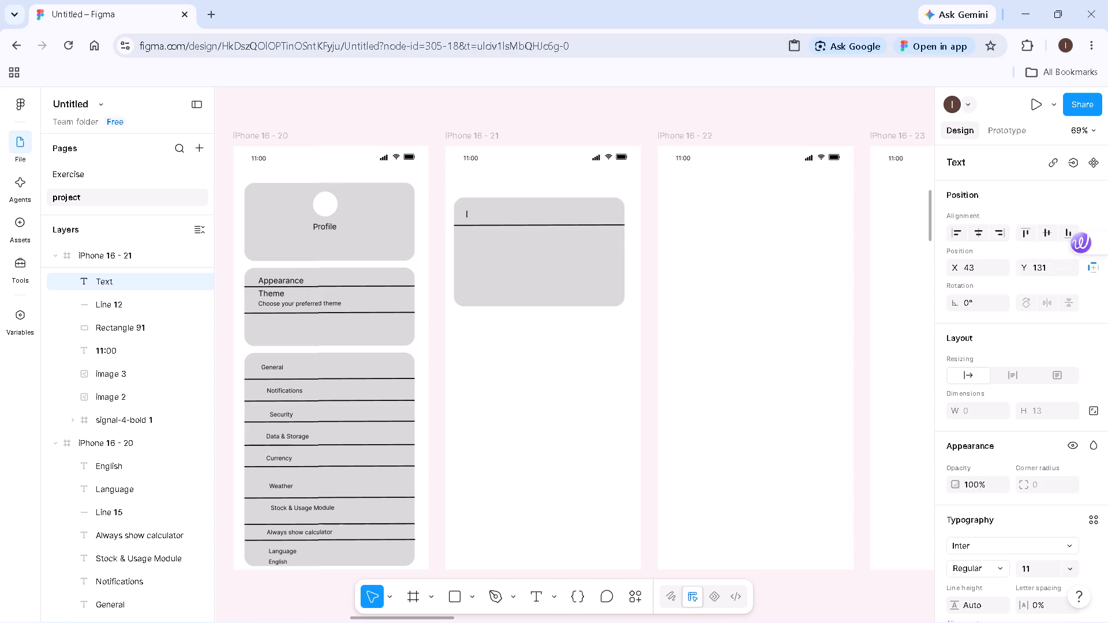
key("shift+s")
type("upport")
Set the "Support" label's font size to 15.
scroll(466, 250, "up", 12, "ctrl")
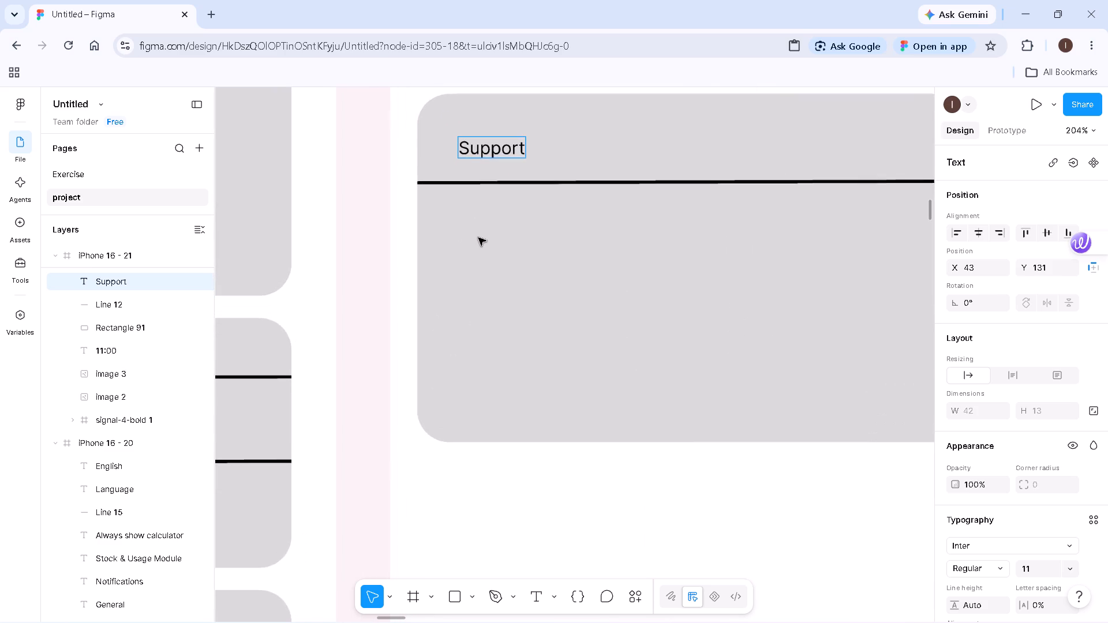
triple_click(501, 141)
scroll(1050, 516, "down", 1)
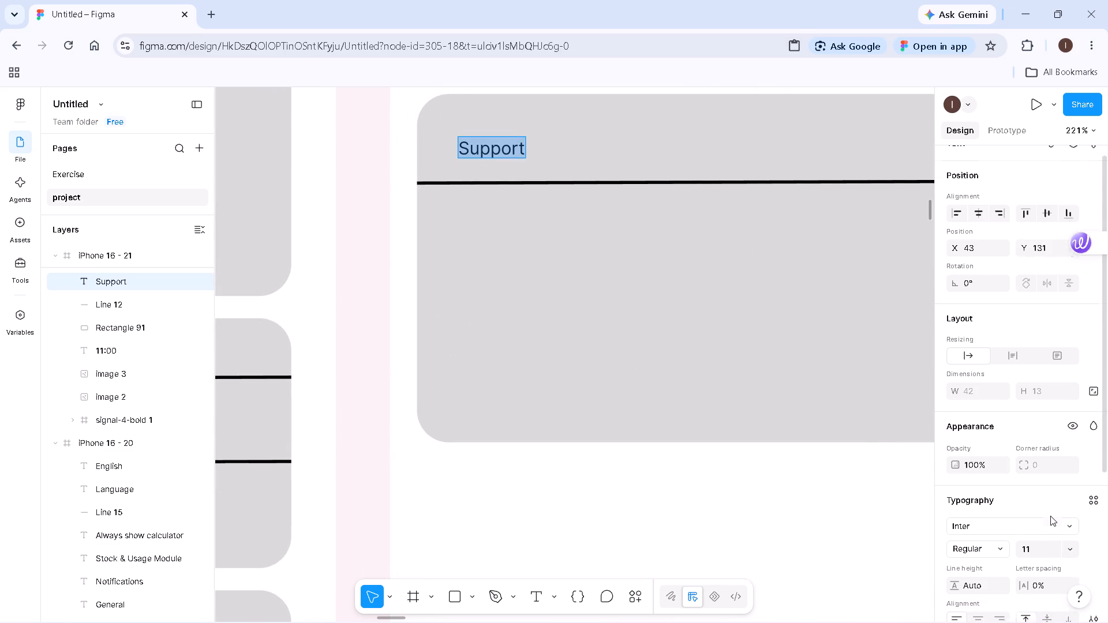
left_click(1066, 496)
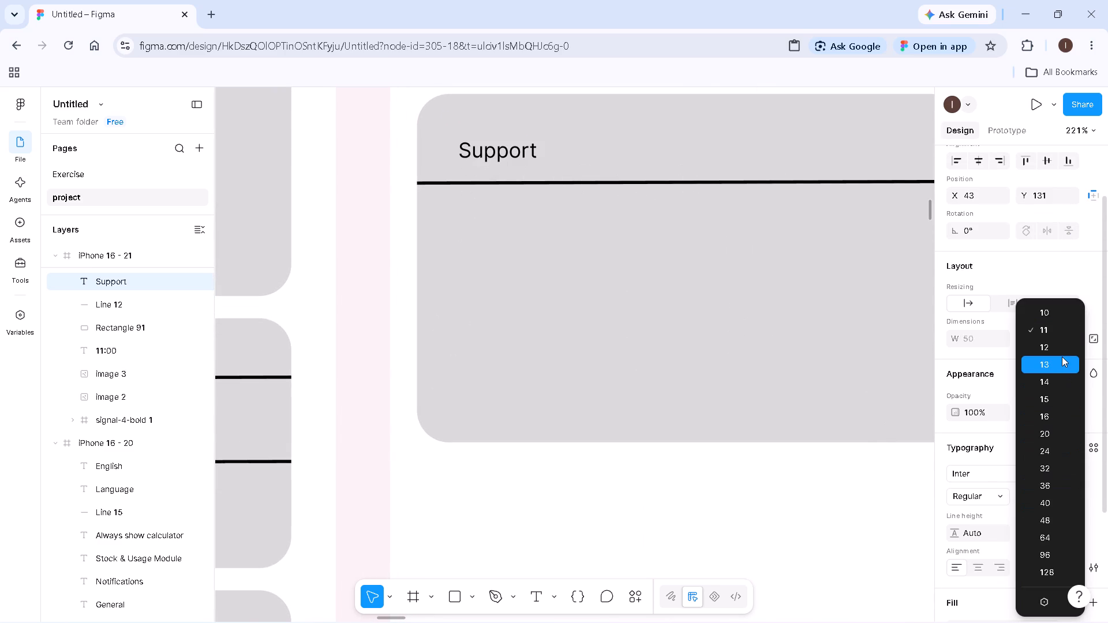
left_click(1062, 401)
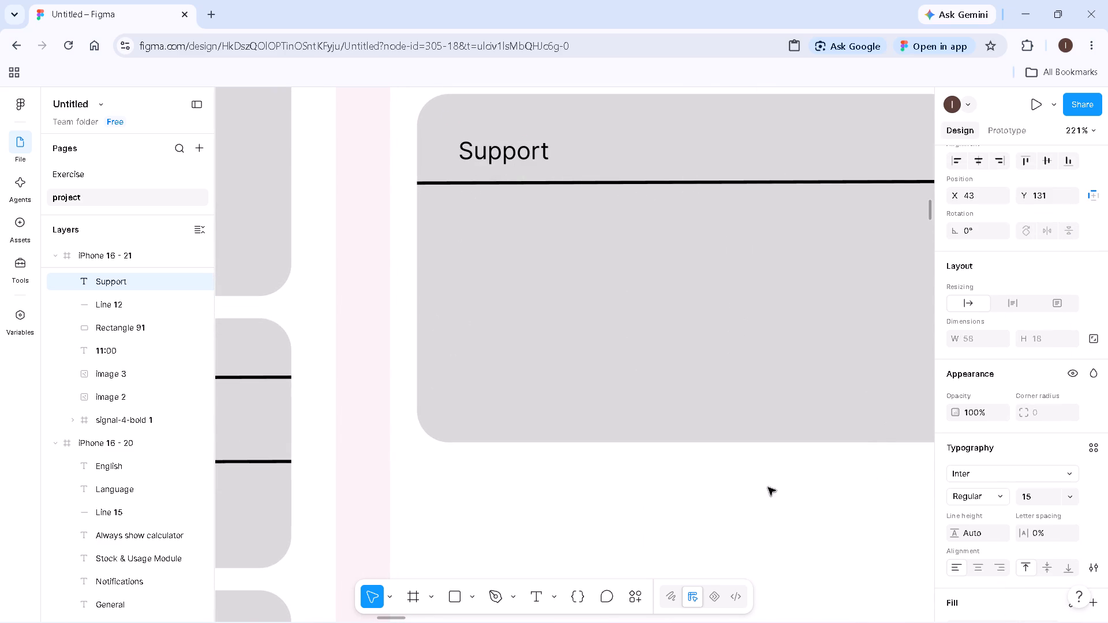
left_click(729, 507)
left_click(624, 500)
Move the "Support" label slightly up above the divider, to about X 39, Y 120.
left_click_drag(492, 158, 486, 141)
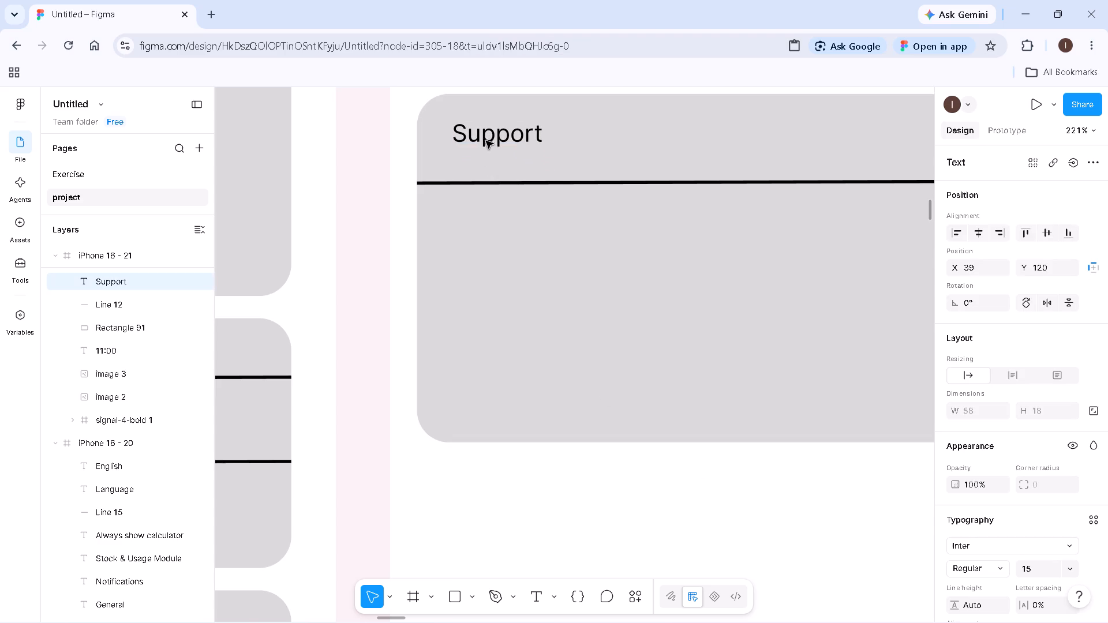
Reposition the "Support" label so it sits between the card's upper edge and the divider, at about Y 120.
left_click_drag(486, 141, 485, 153)
scroll(522, 467, "down", 5, "ctrl")
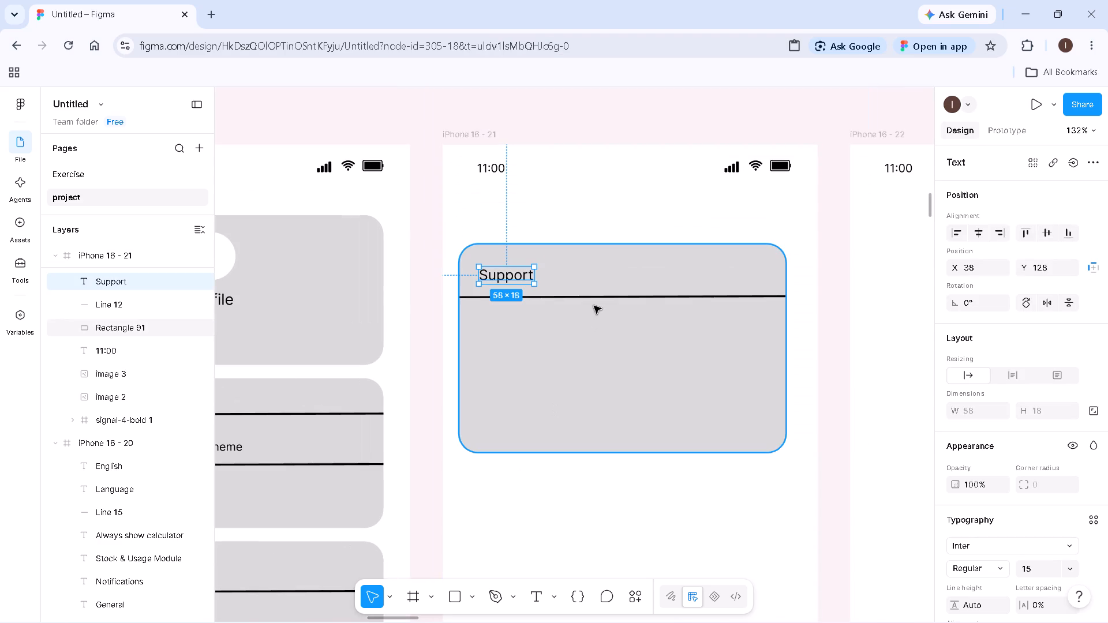
left_click(586, 312)
left_click(532, 505)
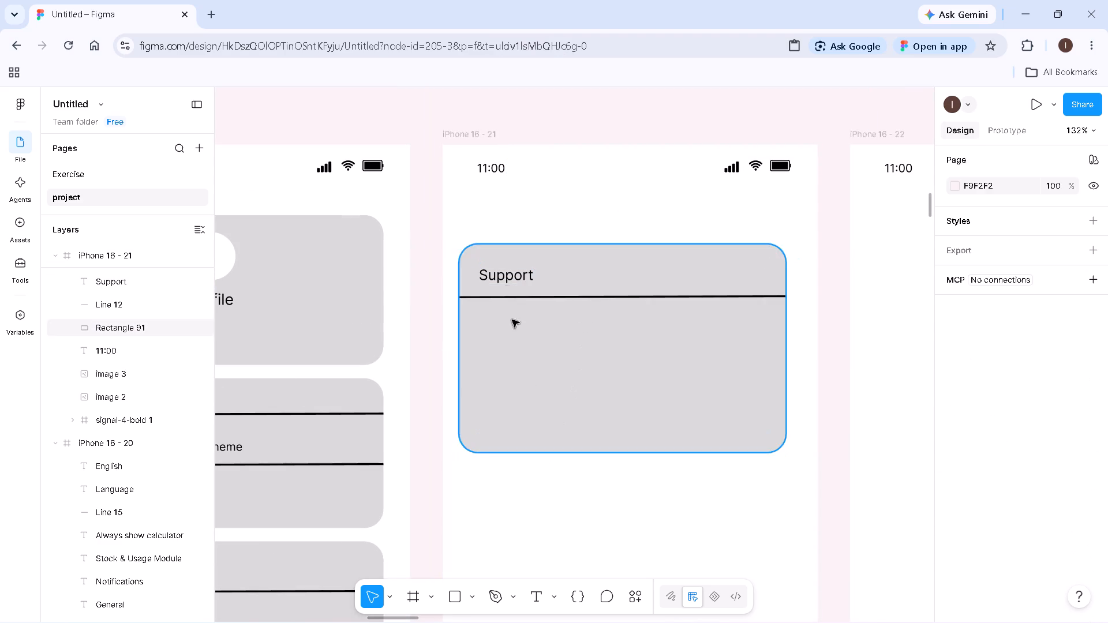
left_click_drag(506, 277, 510, 271)
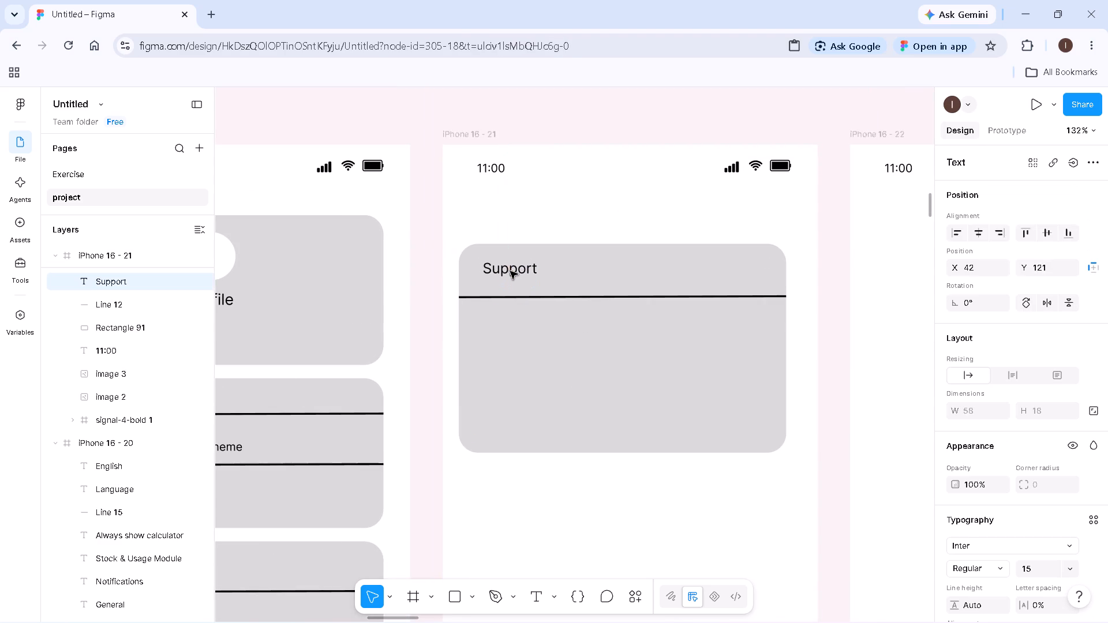
left_click_drag(510, 271, 507, 270)
Move the divider up closer beneath the "Support" label, at about Y 150, keeping it level with the card's edges.
left_click_drag(514, 297, 515, 287)
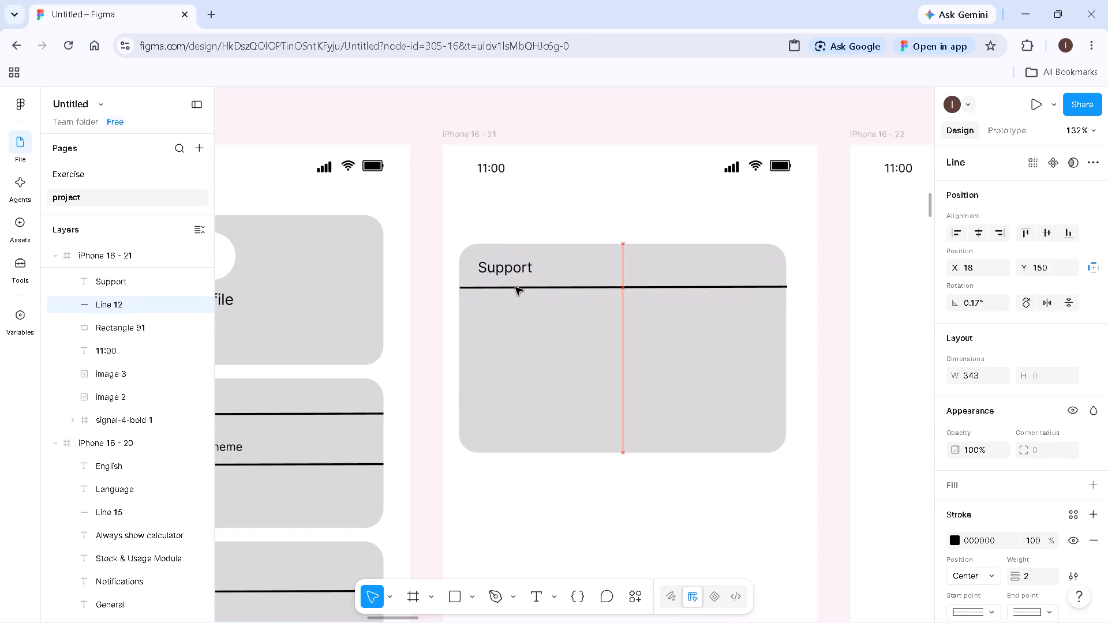
left_click_drag(515, 287, 514, 286)
double_click(506, 491)
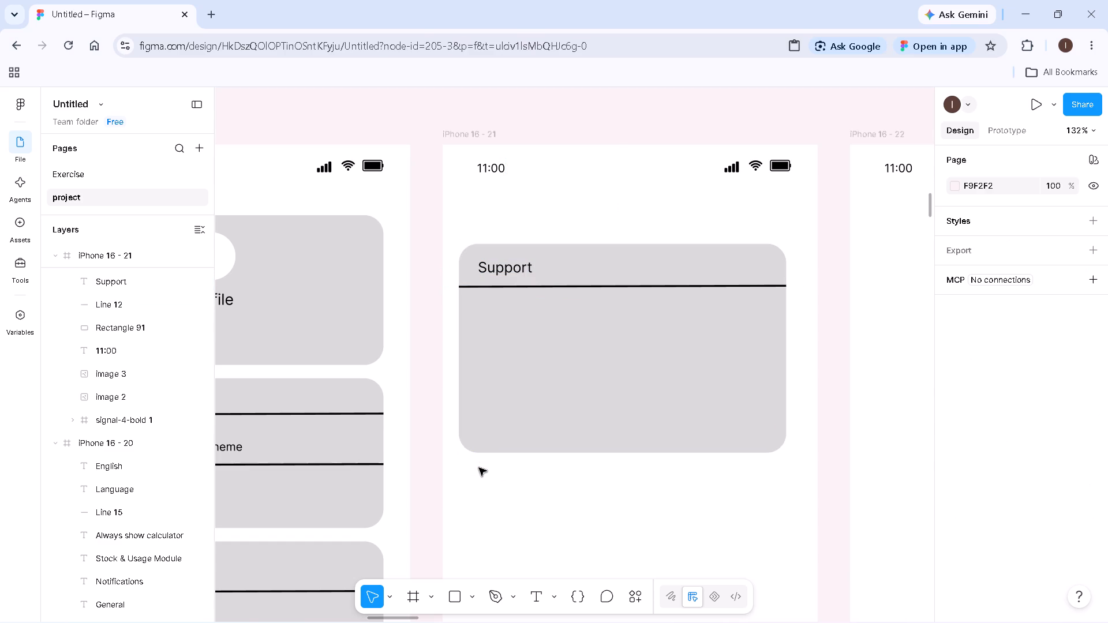
Paste three copies of the divider line into the iPhone 16 - 21 frame.
right_click(515, 335)
right_click(515, 335)
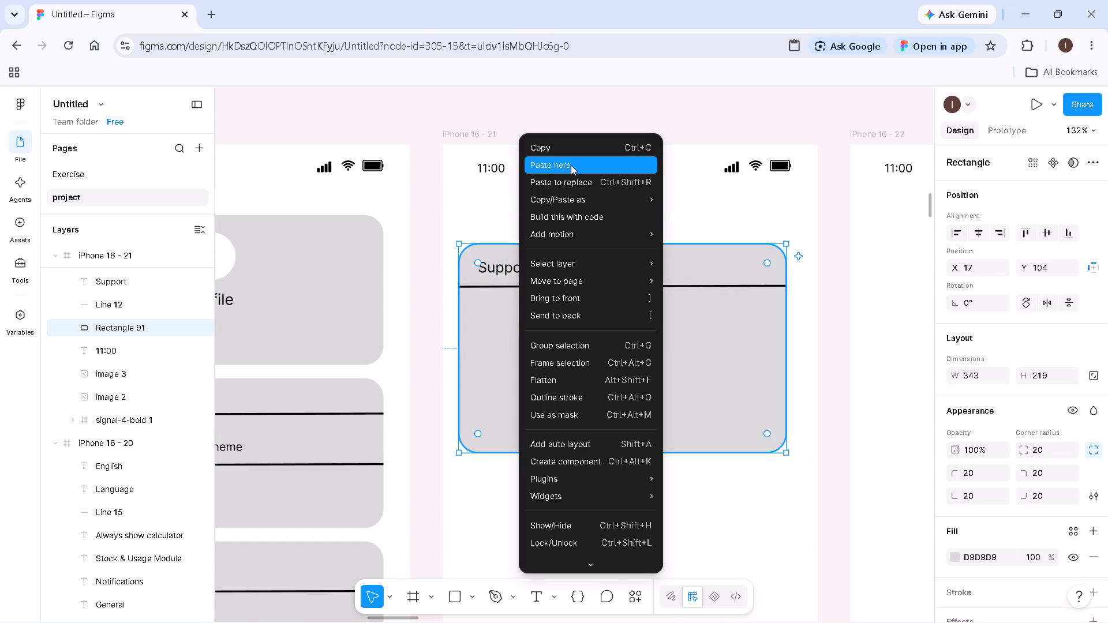
left_click(571, 165)
right_click(523, 393)
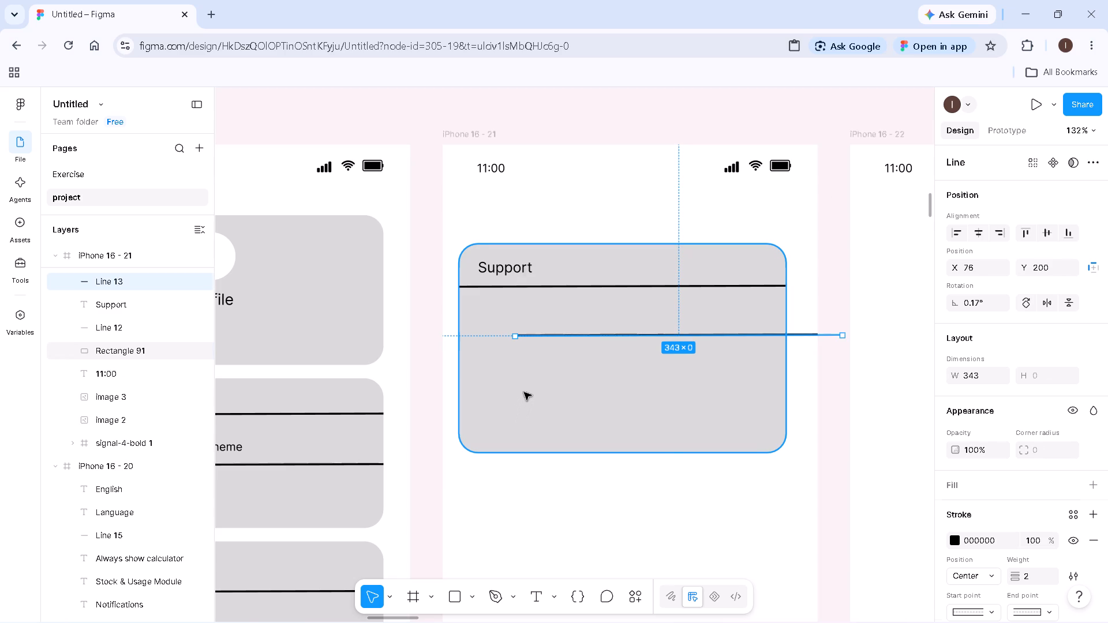
left_click(579, 166)
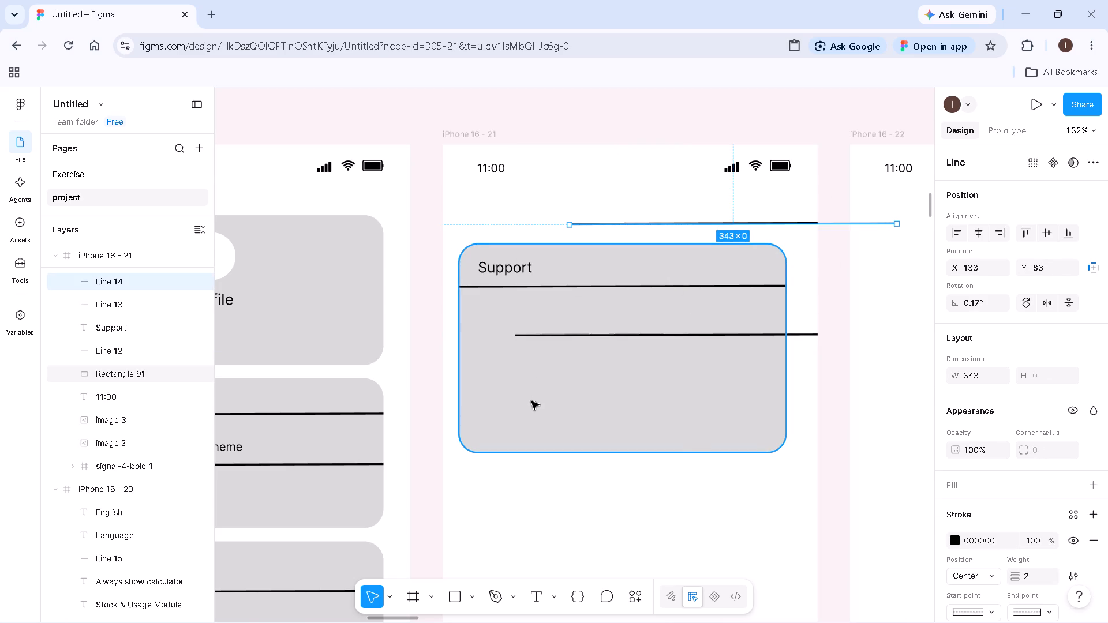
right_click(531, 401)
right_click(531, 401)
left_click(594, 164)
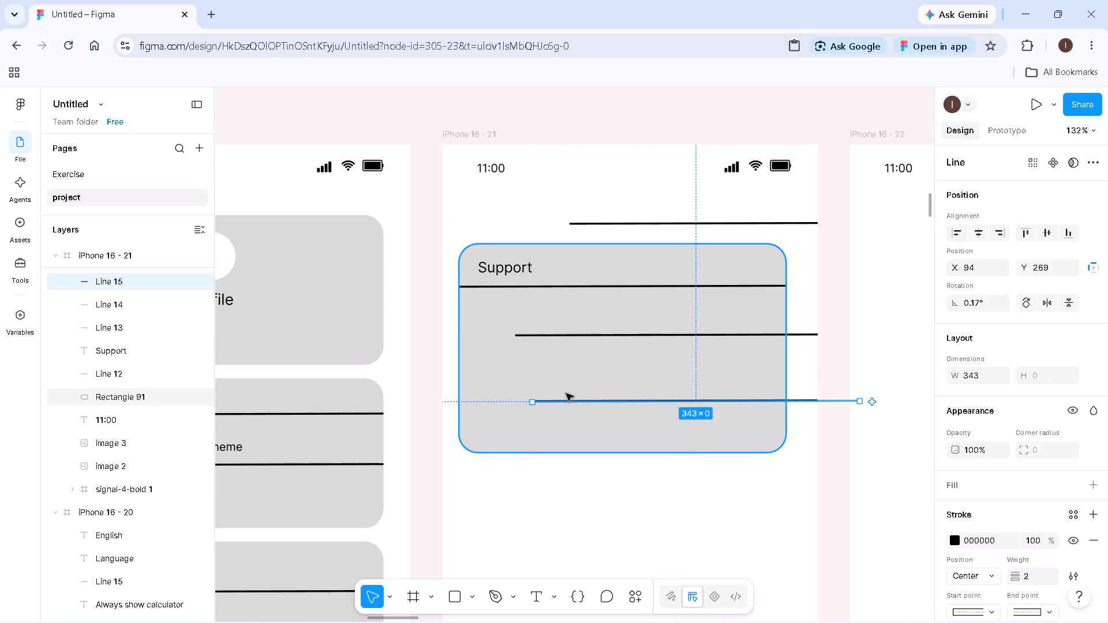
Align two pasted dividers with the card's edges at X 17, stacked evenly below the first divider, the upper one at about Y 194.
left_click_drag(586, 335, 556, 332)
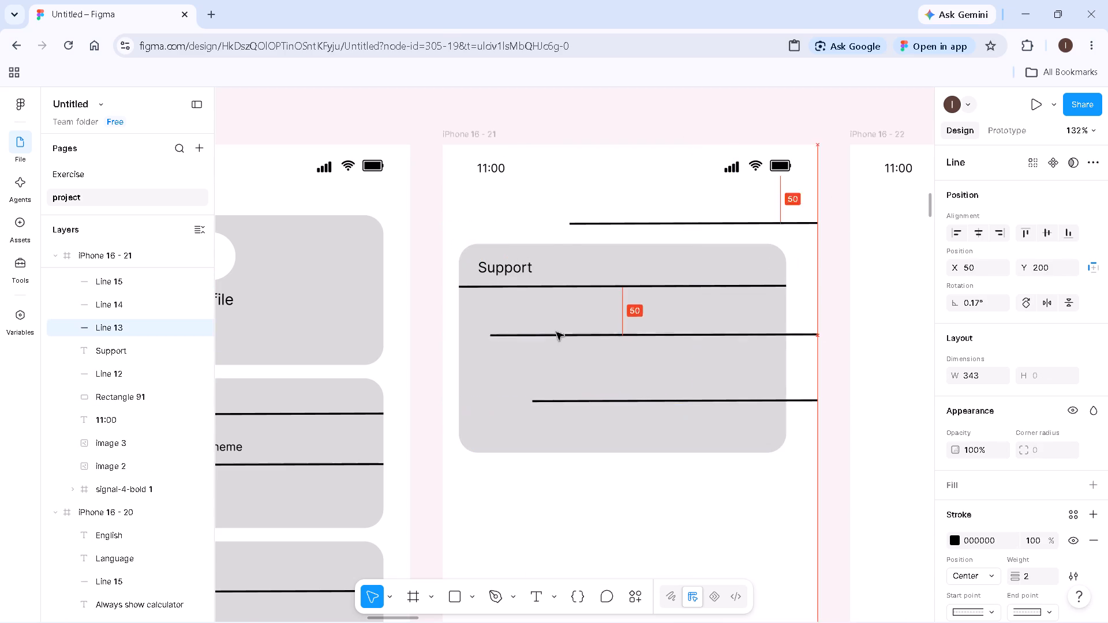
left_click_drag(556, 332, 529, 325)
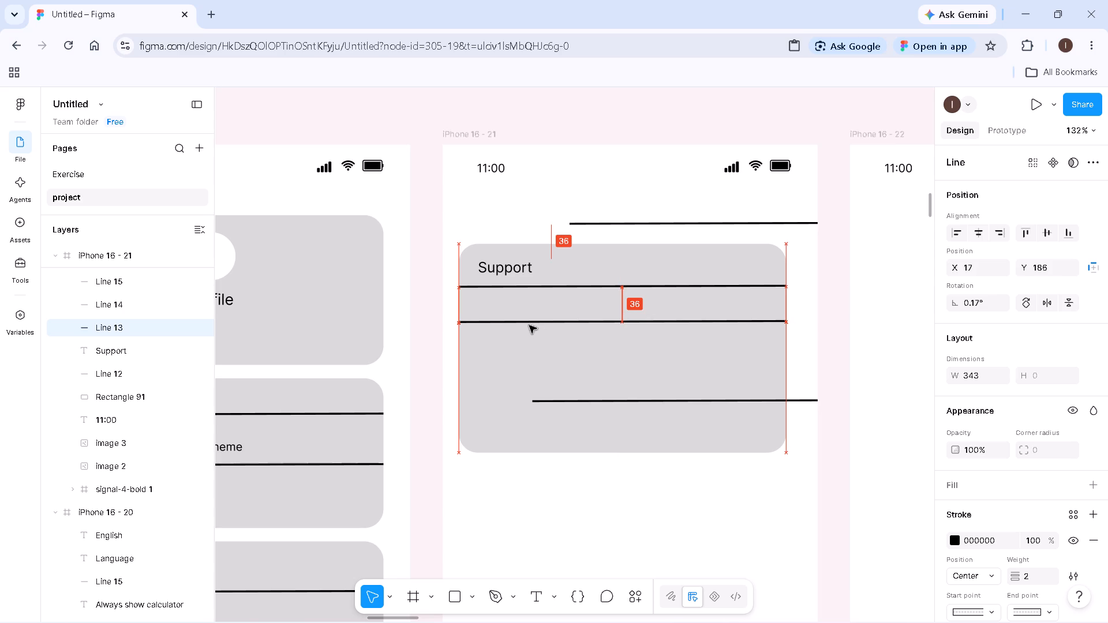
left_click_drag(529, 325, 527, 329)
left_click(565, 501)
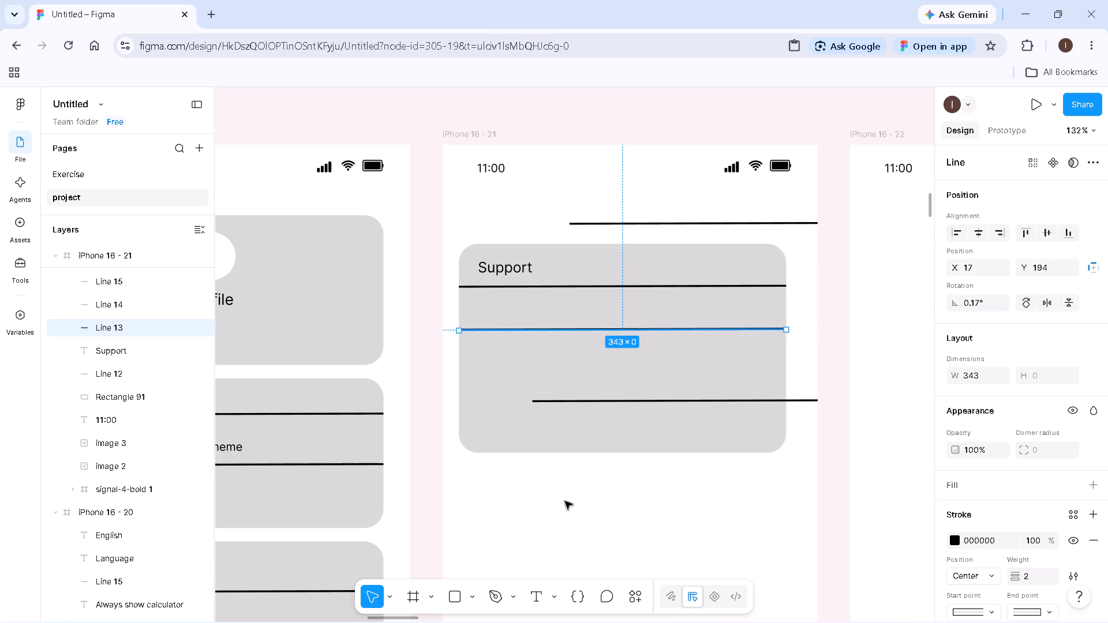
left_click_drag(577, 399, 502, 359)
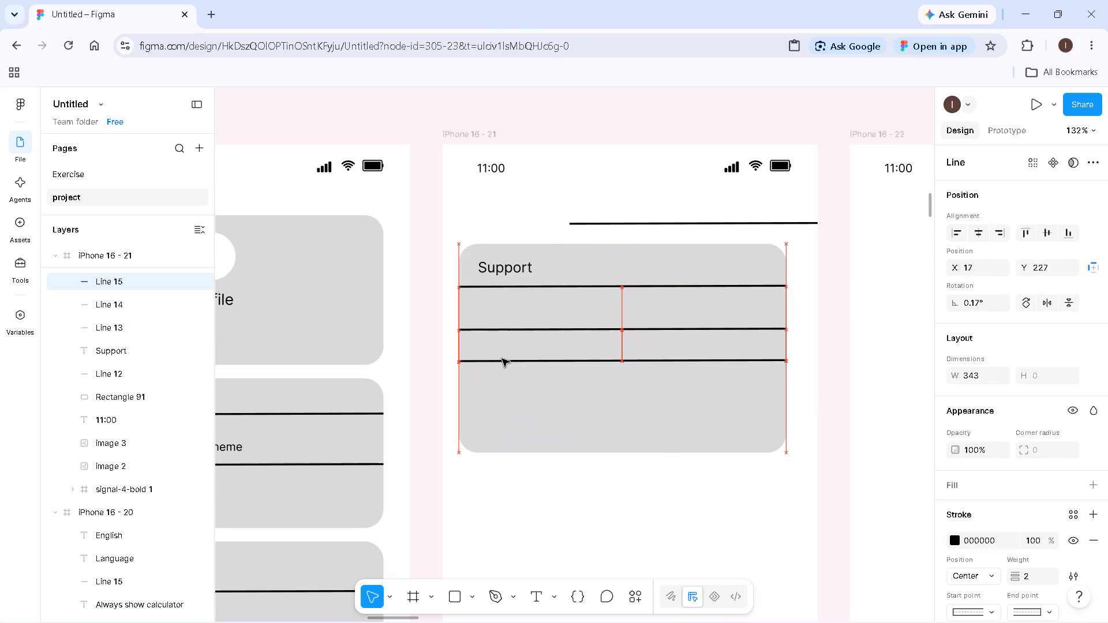
left_click_drag(502, 359, 501, 373)
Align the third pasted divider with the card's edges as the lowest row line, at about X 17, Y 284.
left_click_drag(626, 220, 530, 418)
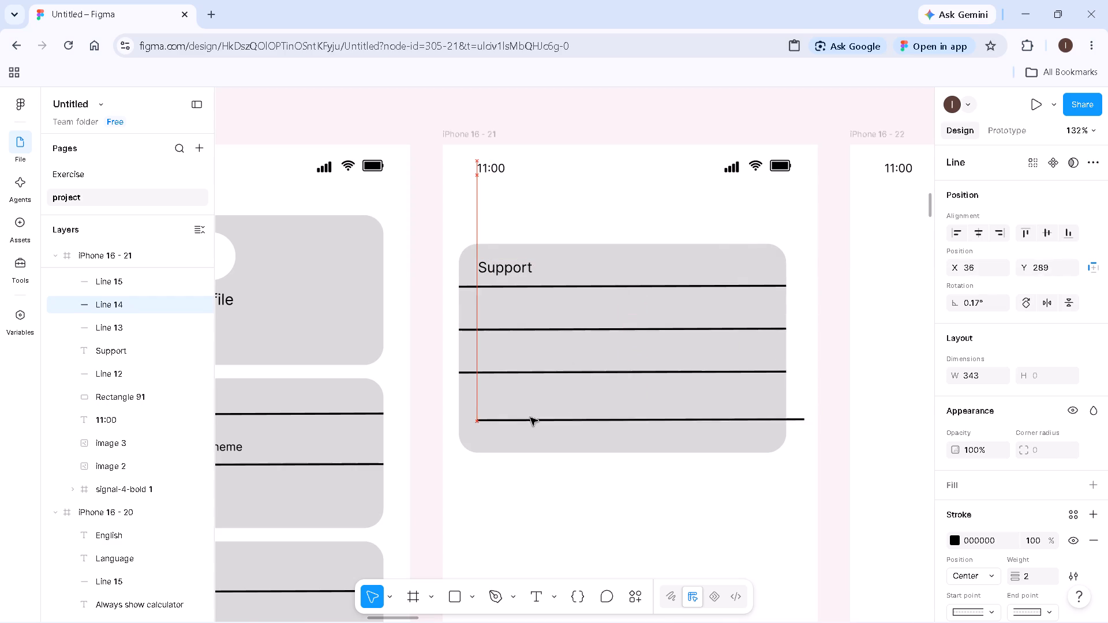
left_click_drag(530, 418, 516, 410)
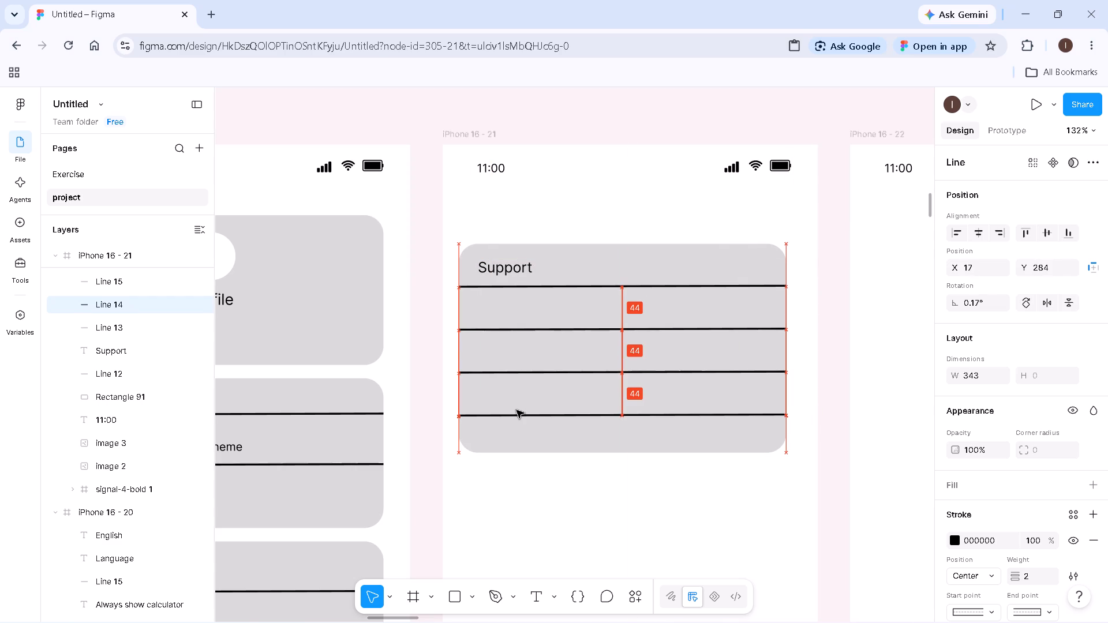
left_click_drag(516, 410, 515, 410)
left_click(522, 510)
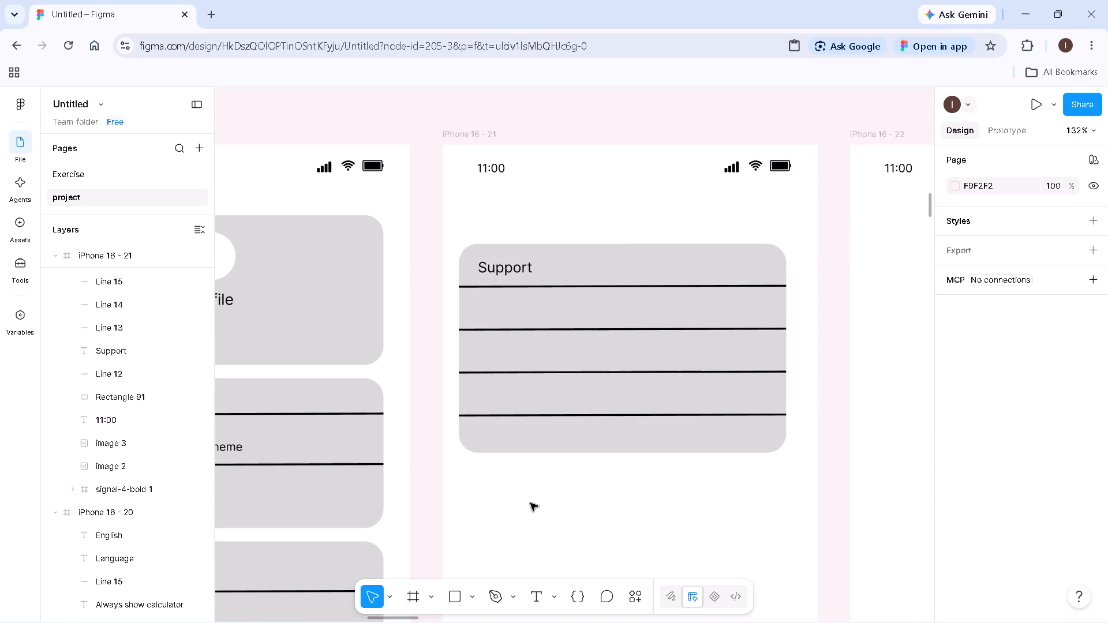
Add a "Help Center" text label in the row below "Support", at about X 56, Y 164.
left_click(537, 598)
left_click(496, 301)
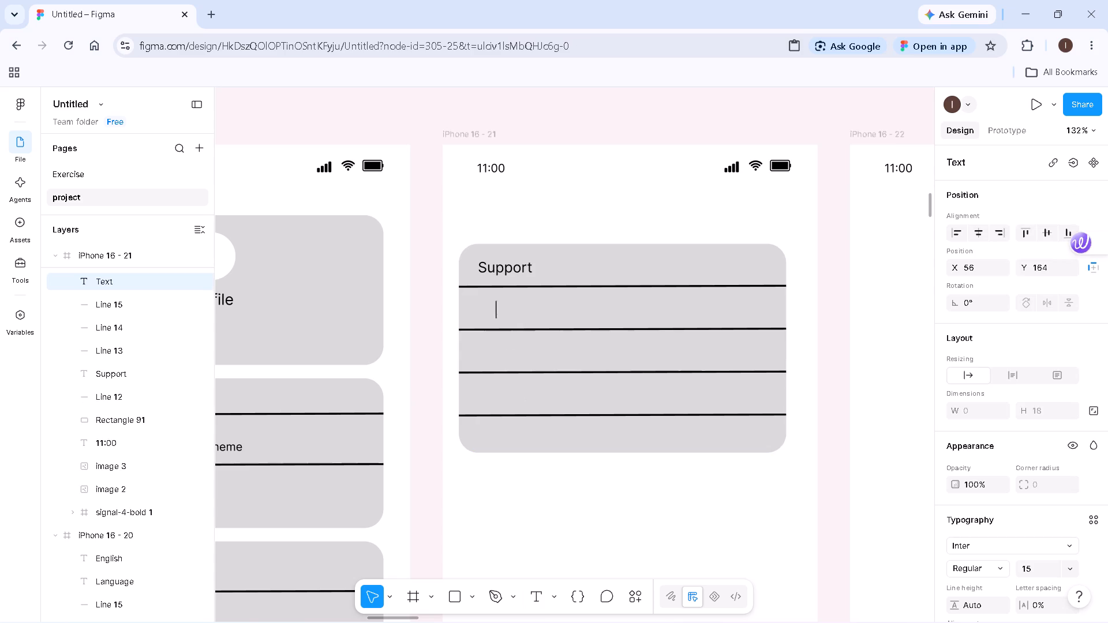
type("Help")
key("space")
type("Center")
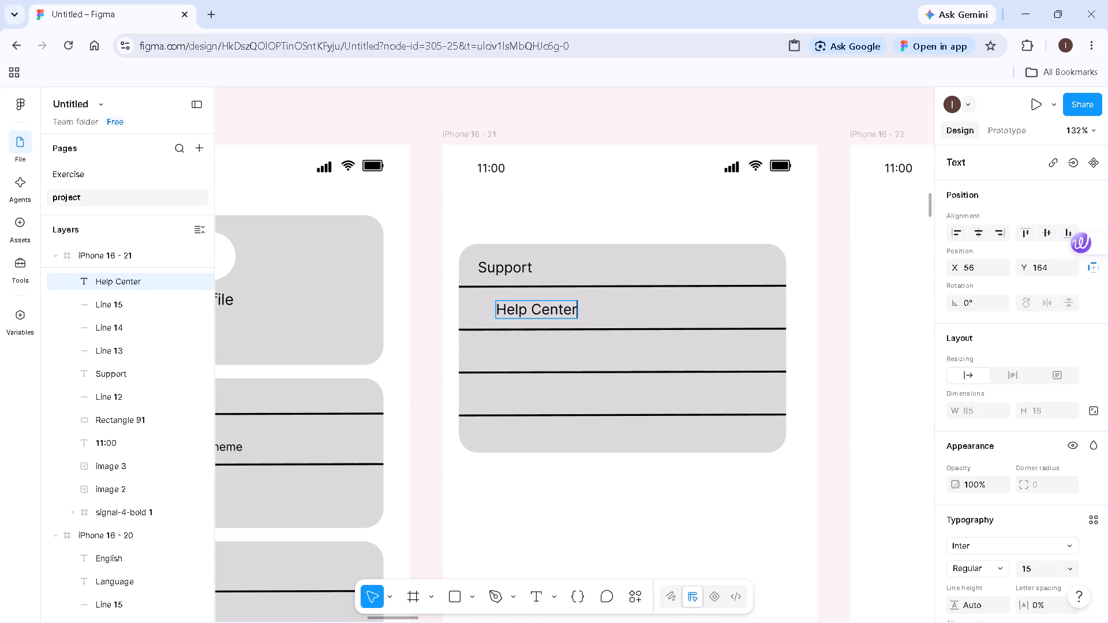
left_click(503, 347)
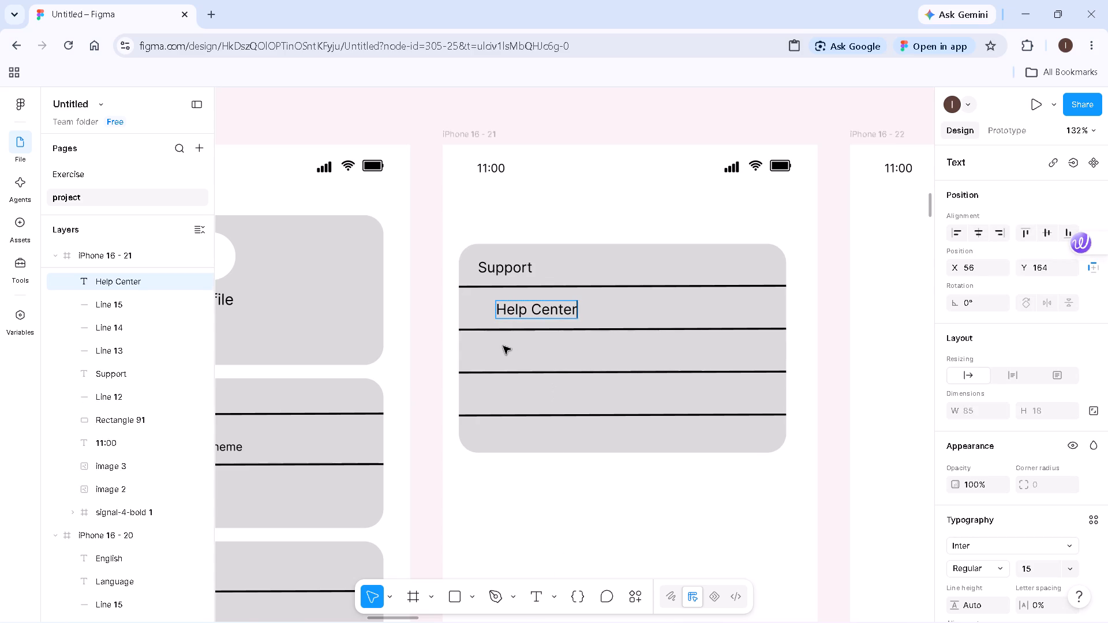
left_click(503, 347)
Add a "Contact Us" text label in the row below "Help Center", at about X 63, Y 212.
key("t")
left_click(503, 347)
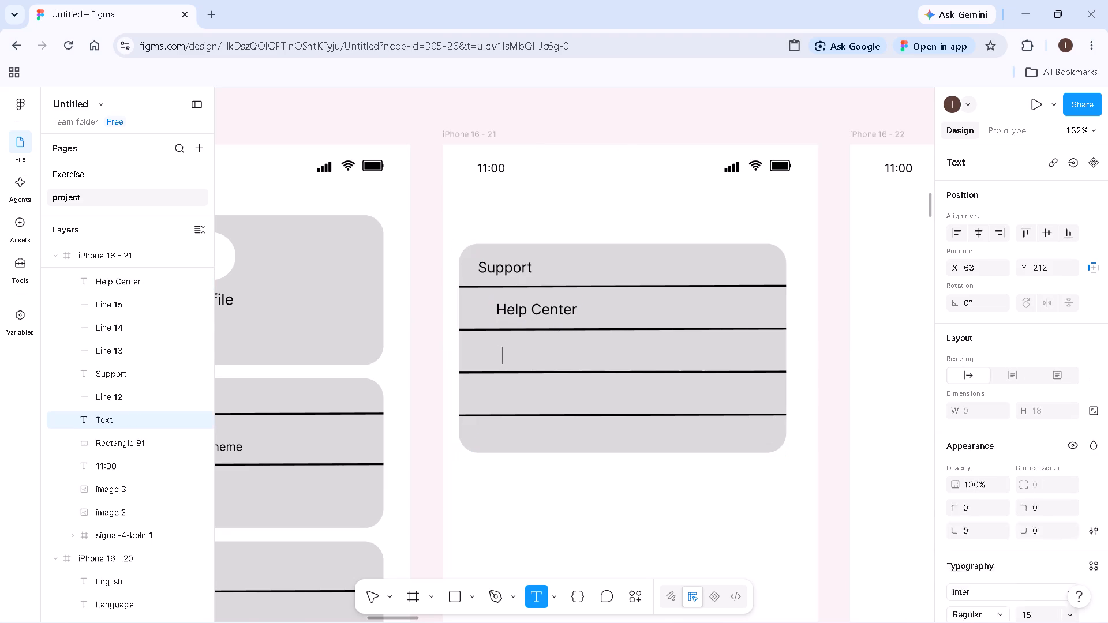
type("Contact")
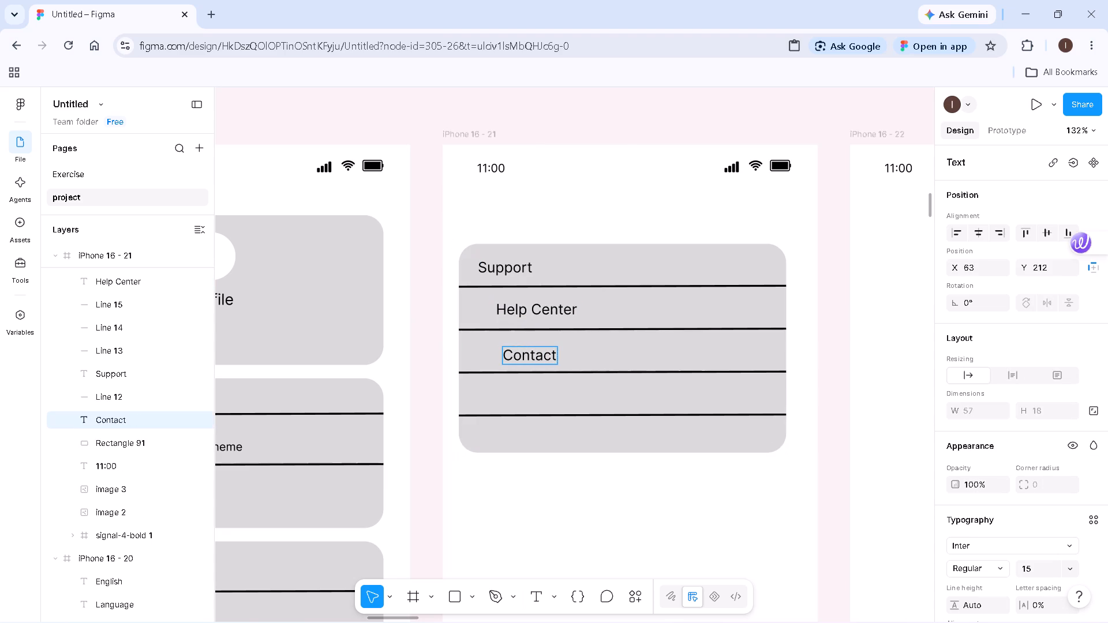
key("space")
type("US")
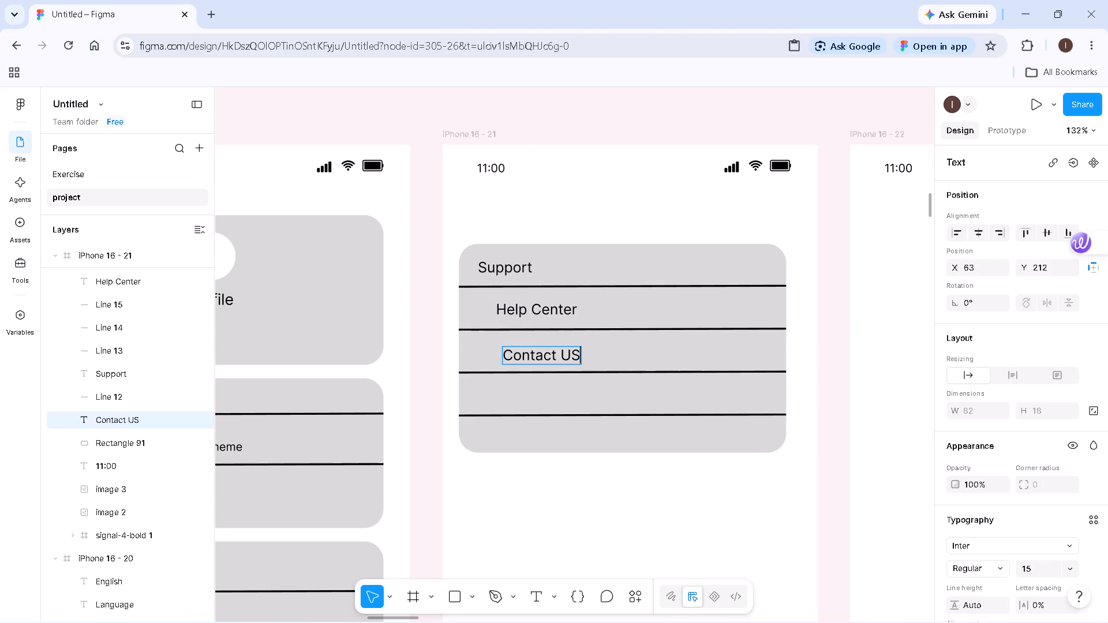
key("BackSpace")
key("s")
double_click(570, 488)
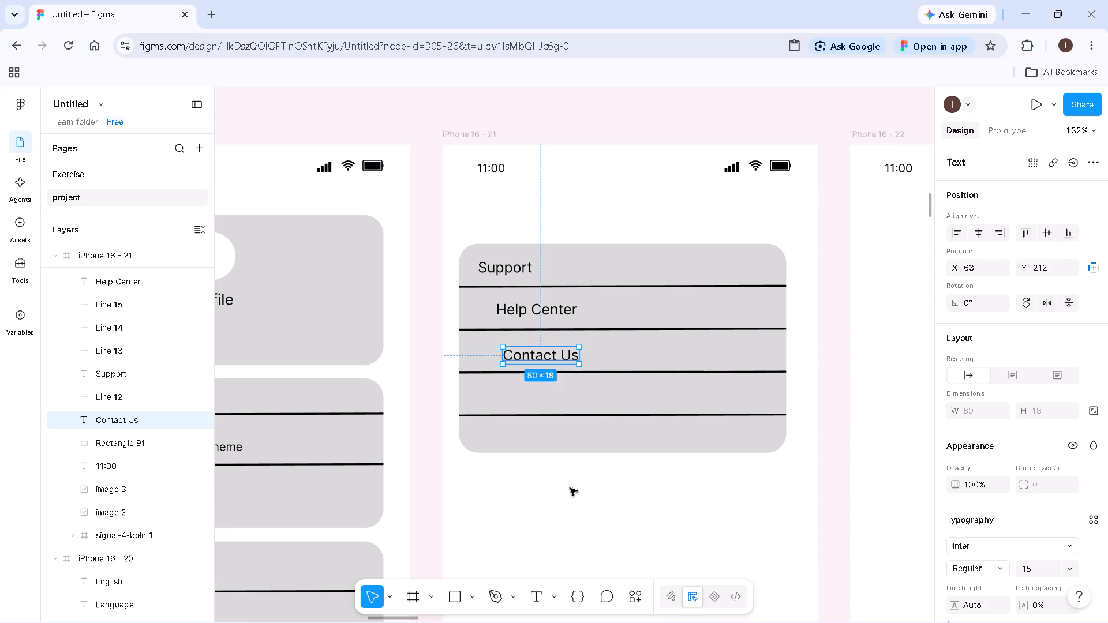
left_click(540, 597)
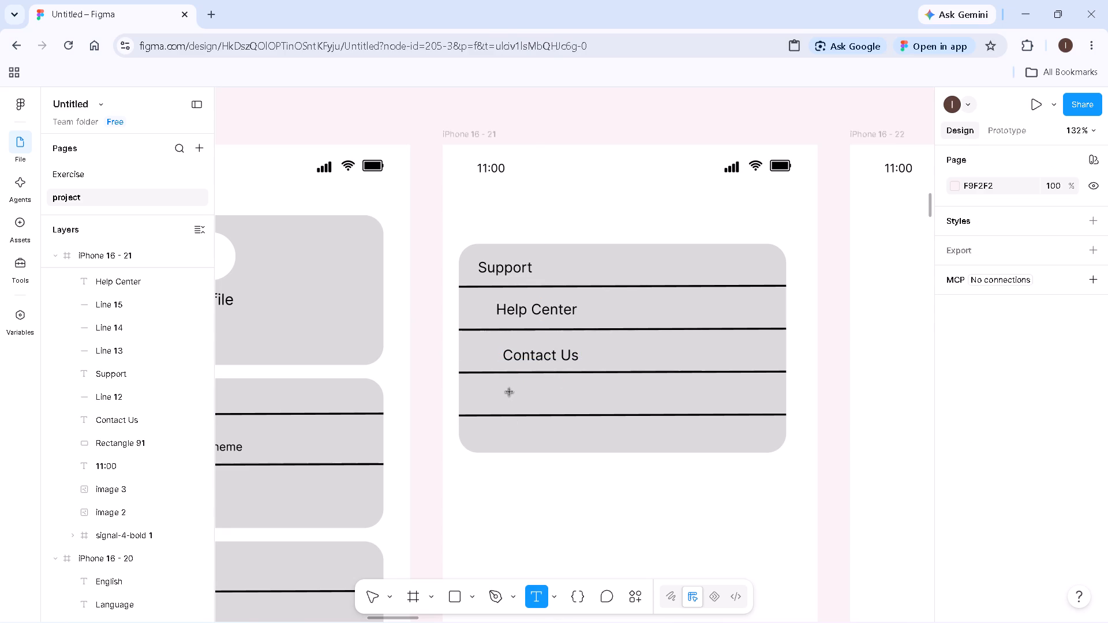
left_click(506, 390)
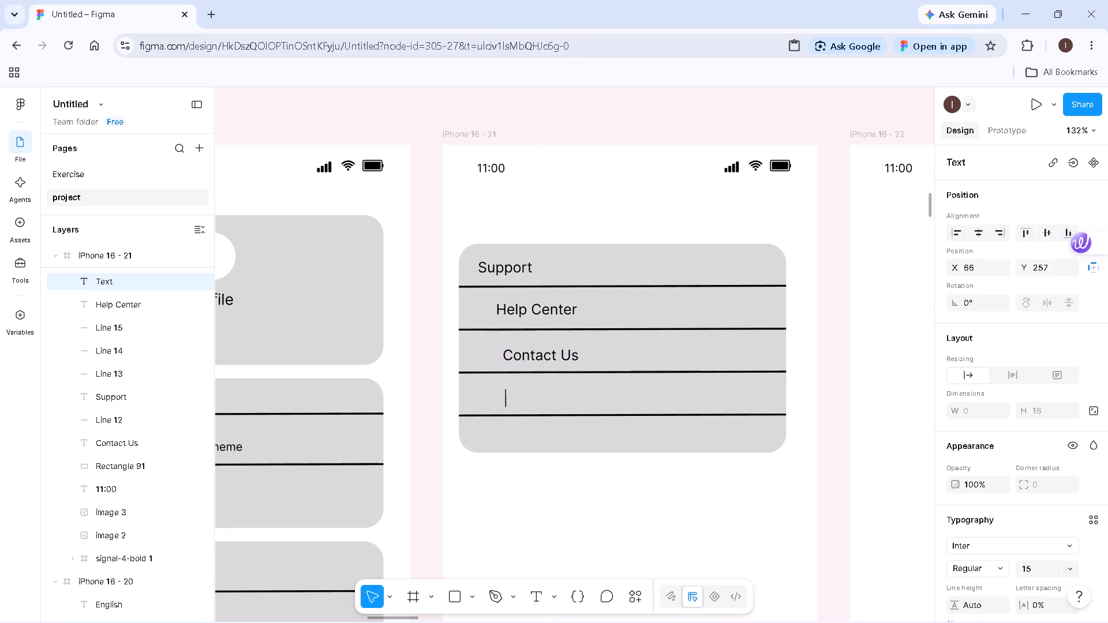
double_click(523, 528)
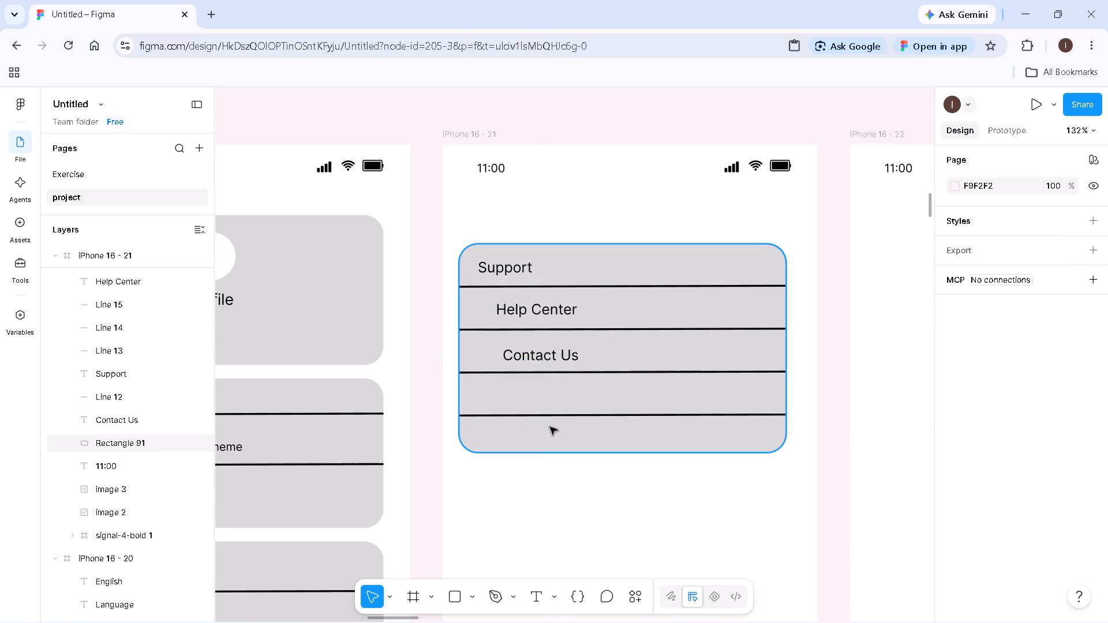
Delete the lowest divider in the Support card.
left_click(551, 414)
key("Delete")
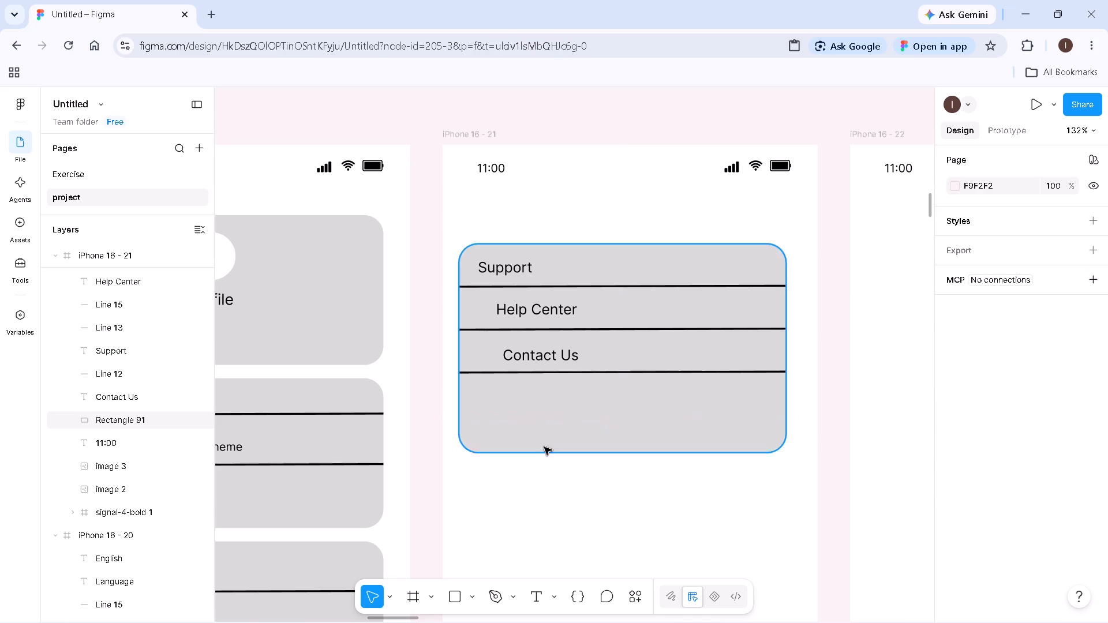
Add an "About" text label in the card's bottom row, at about X 67, Y 269.
left_click(533, 594)
left_click(506, 401)
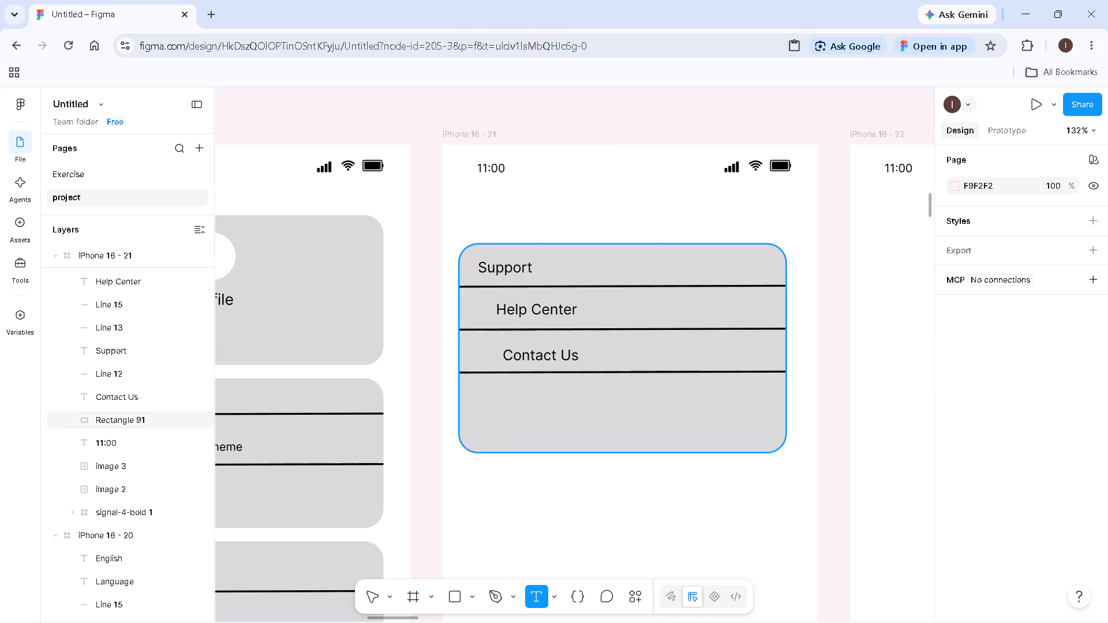
type("About")
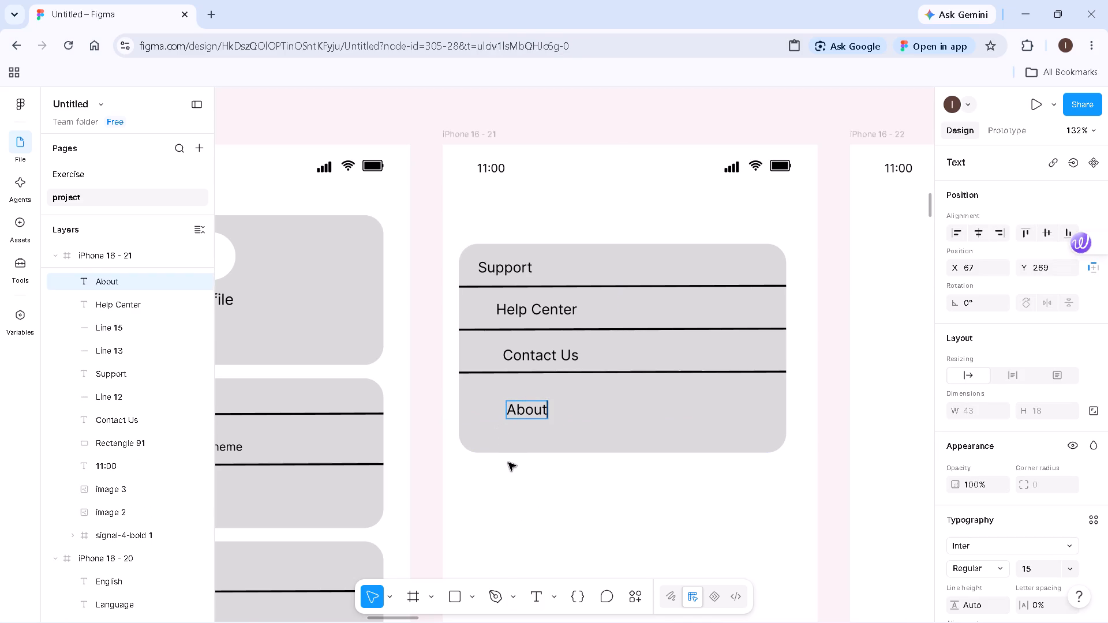
left_click(508, 463)
double_click(508, 470)
Move the divider under "Contact Us" down to just above "About", keeping it aligned with the card's edges.
left_click_drag(571, 369, 572, 376)
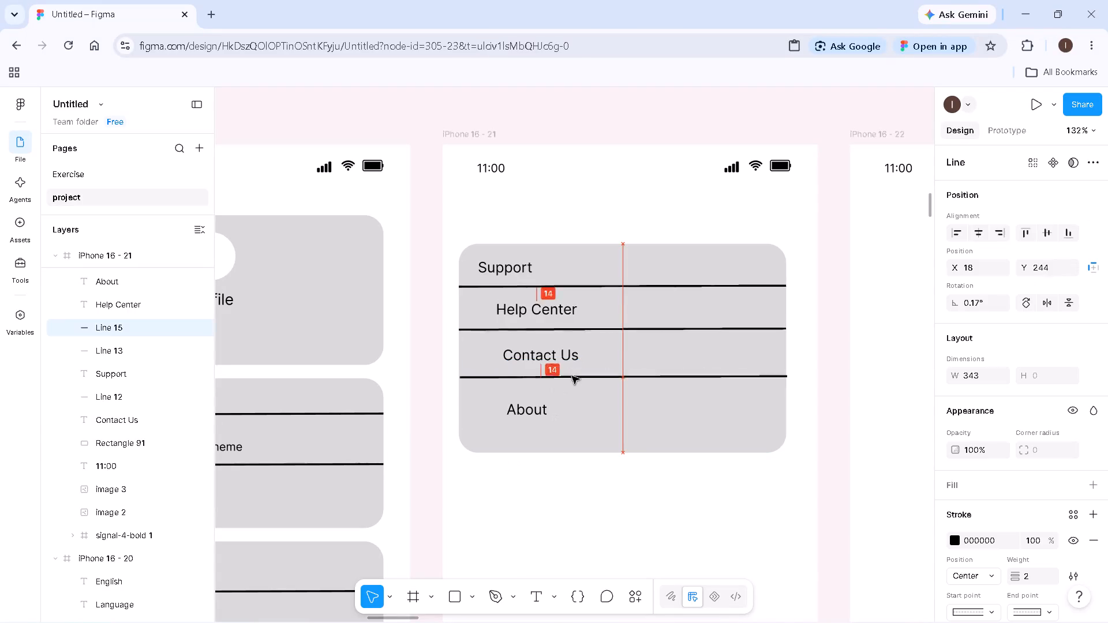
left_click_drag(572, 376, 567, 384)
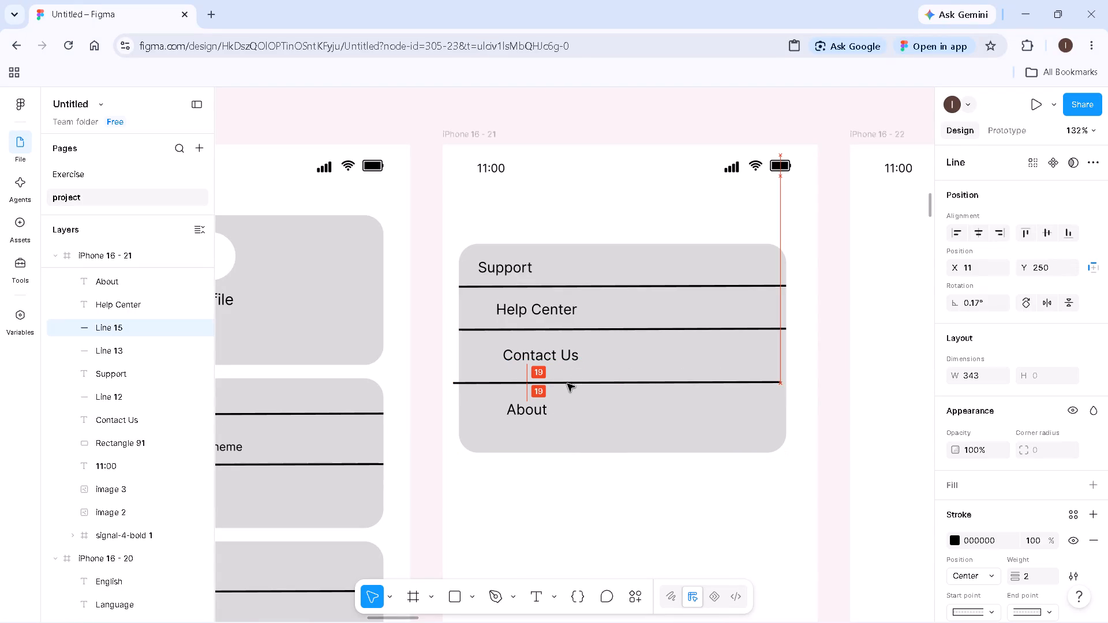
left_click_drag(567, 384, 571, 385)
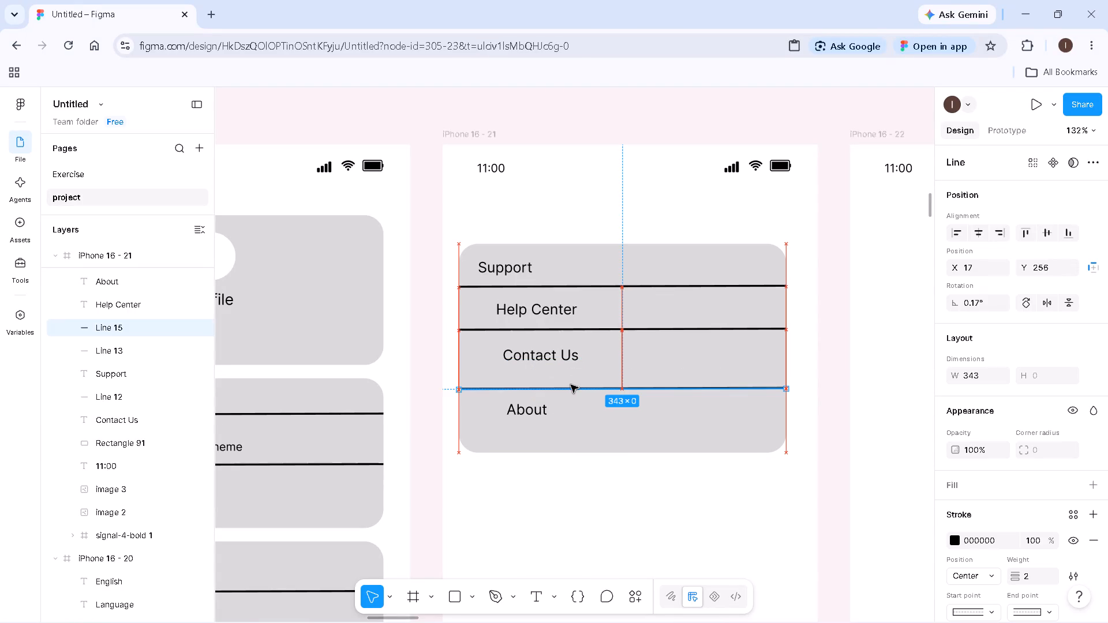
left_click_drag(571, 385, 571, 391)
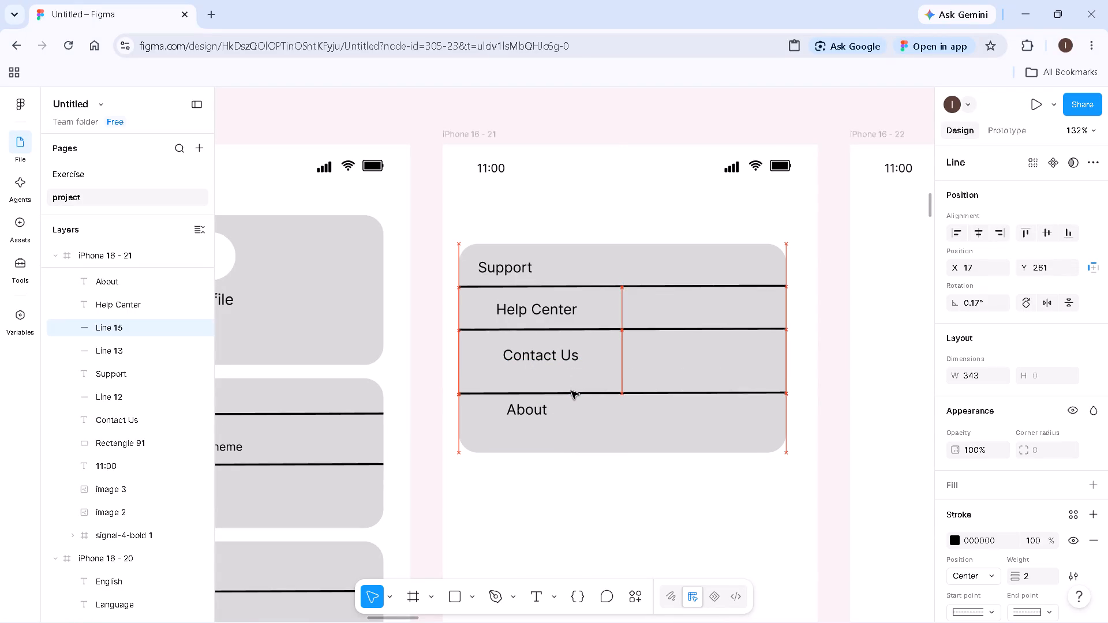
left_click_drag(571, 391, 572, 396)
Move the "About" label down below the lowest divider, to about X 66, Y 283.
left_click_drag(522, 416, 522, 430)
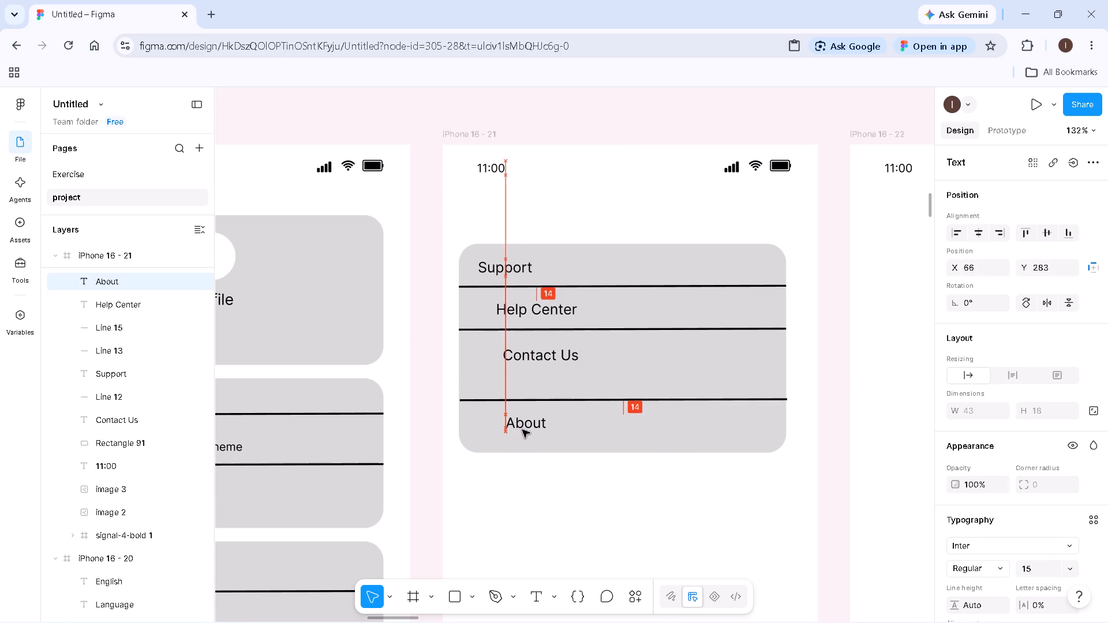
Move the "Help Center", "Contact Us" and "About" labels left so they start in line with the "Support" heading.
left_click_drag(522, 430, 511, 425)
left_click_drag(527, 355, 518, 358)
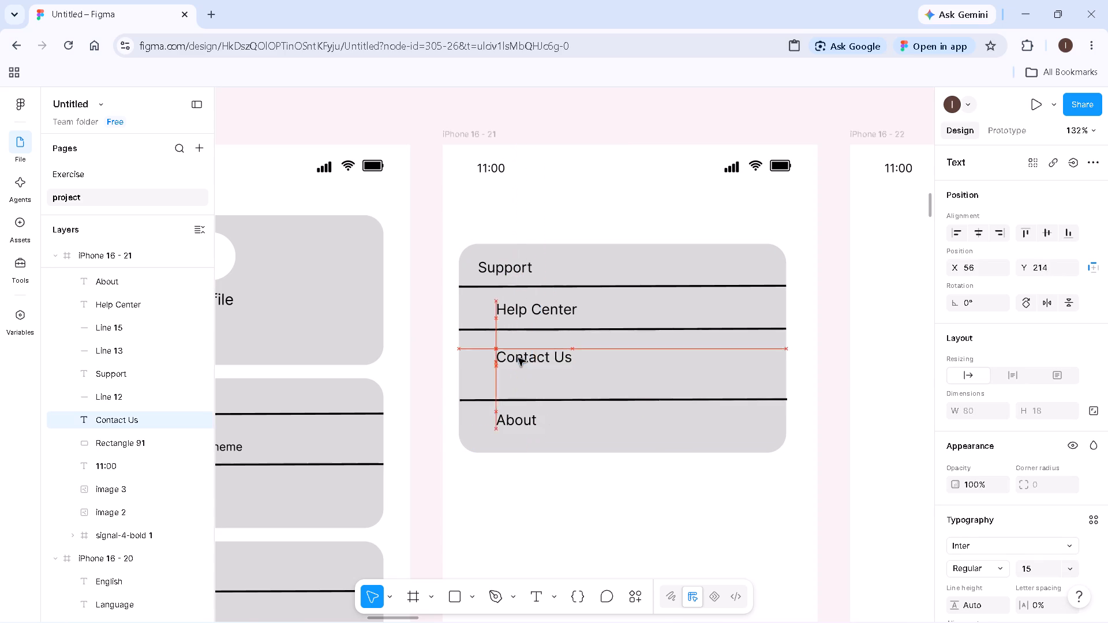
left_click_drag(518, 358, 509, 363)
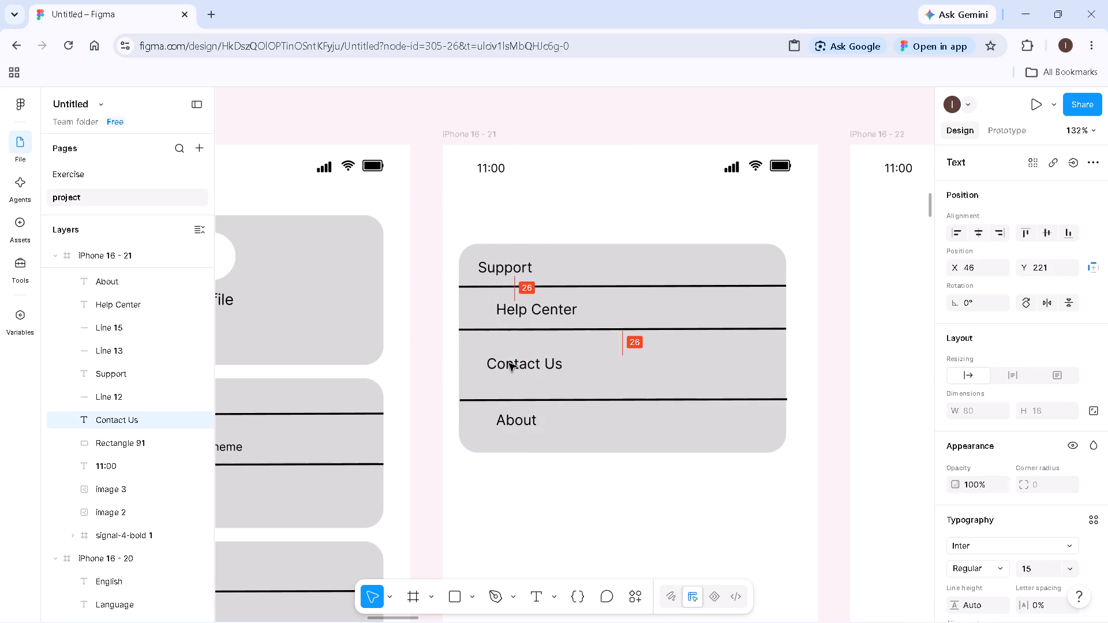
left_click_drag(509, 363, 503, 365)
left_click_drag(519, 425, 513, 425)
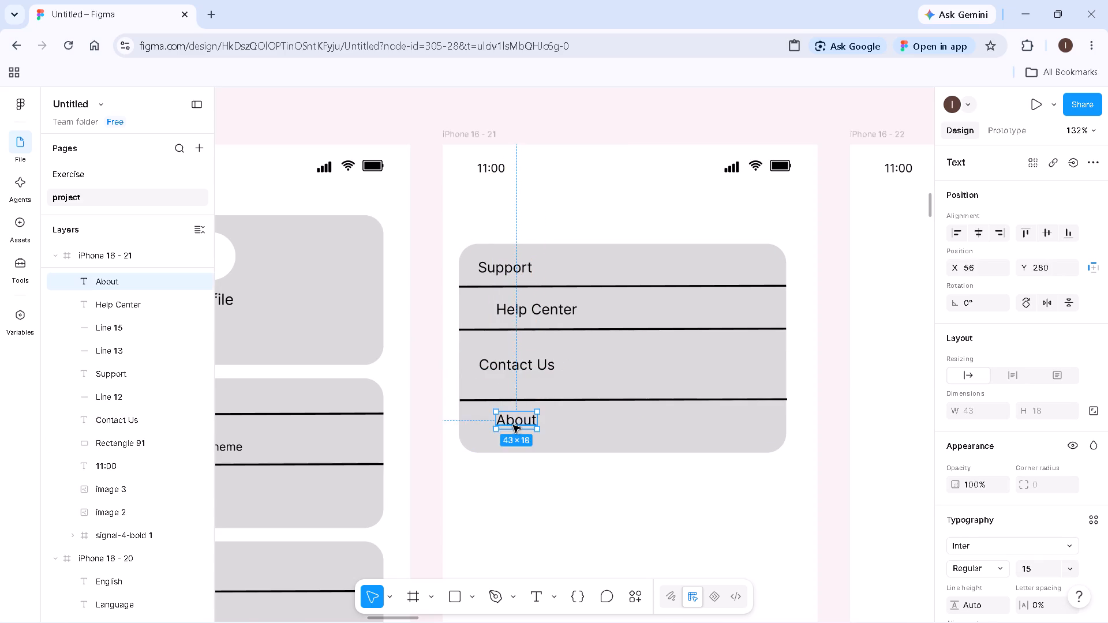
left_click_drag(513, 425, 501, 419)
left_click_drag(508, 317, 494, 318)
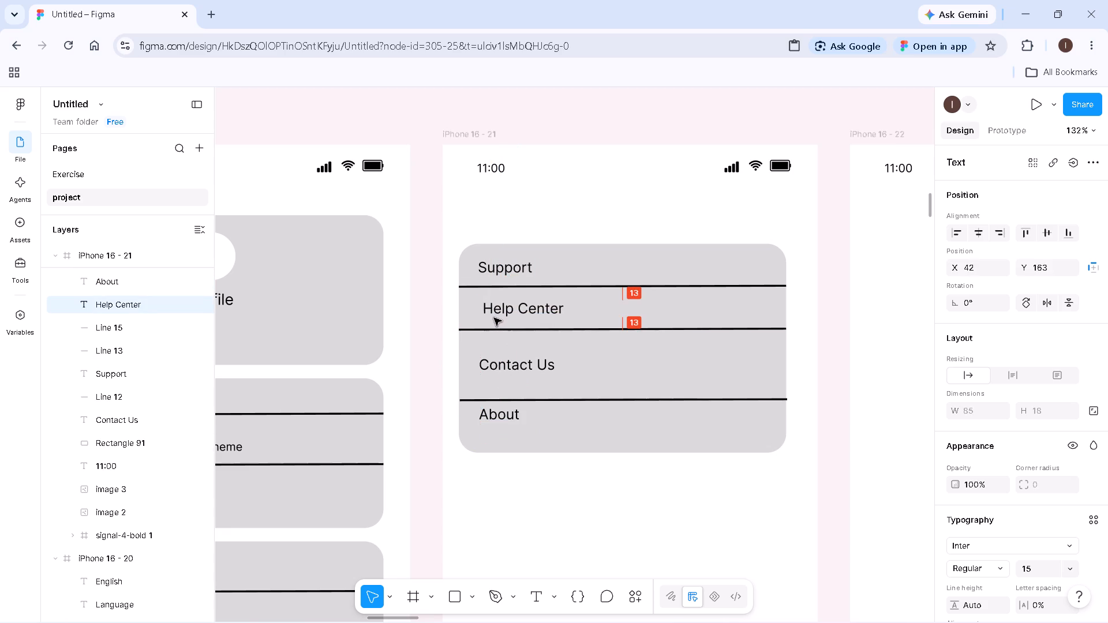
left_click_drag(494, 318, 491, 310)
Shift the "Support" heading slightly left and up within its card, to about X 31, Y 118.
left_click(624, 192)
left_click(493, 269)
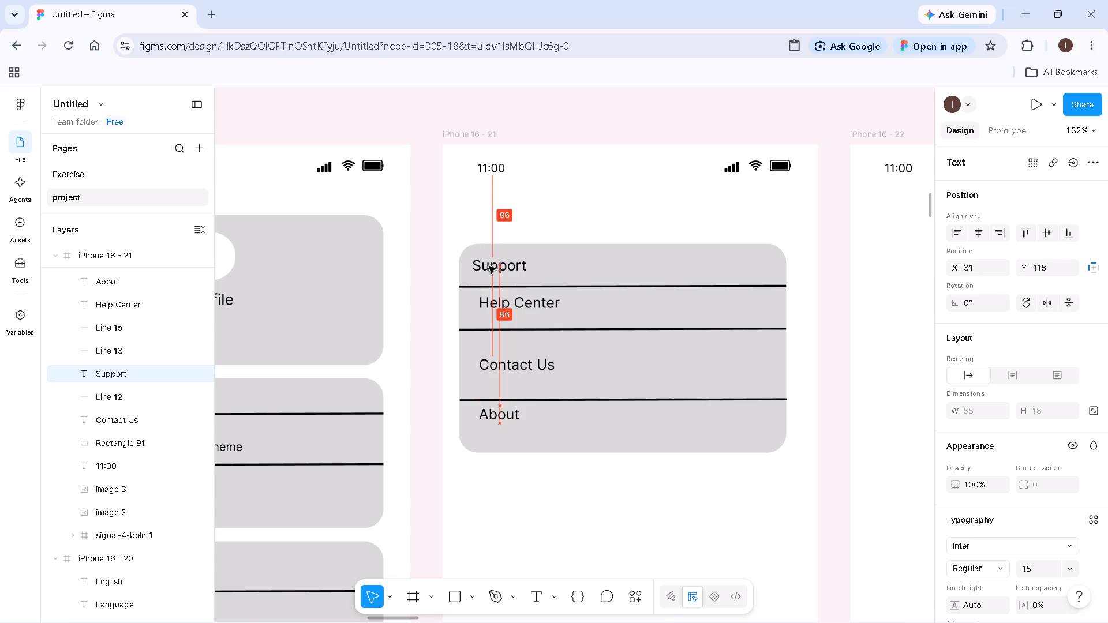
left_click(556, 218)
left_click_drag(492, 260, 491, 268)
left_click_drag(491, 268, 490, 267)
left_click(564, 213)
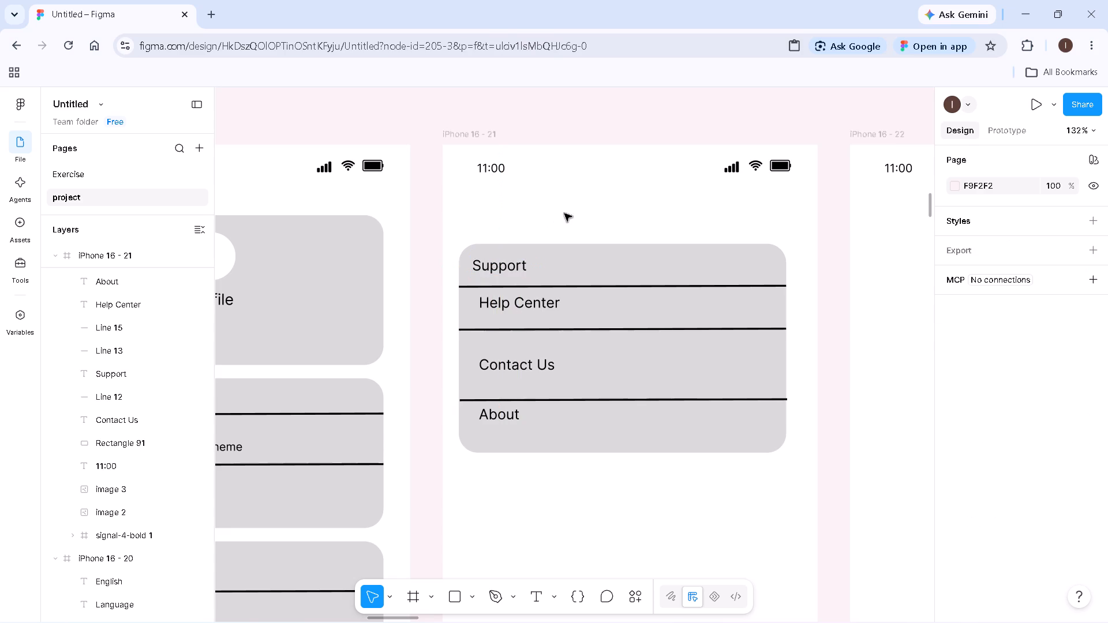
Indent the "Help Center", "Contact Us" and "About" labels to a shared left edge at about X 46.
left_click_drag(509, 305, 515, 303)
left_click_drag(501, 370, 507, 369)
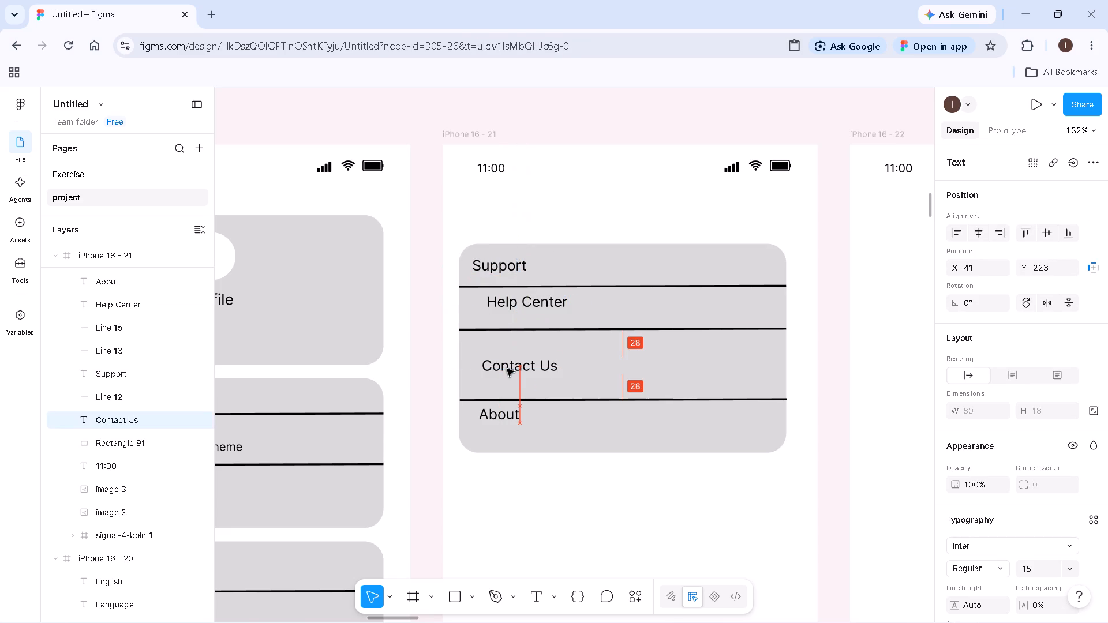
left_click_drag(507, 369, 510, 367)
left_click_drag(492, 422, 499, 419)
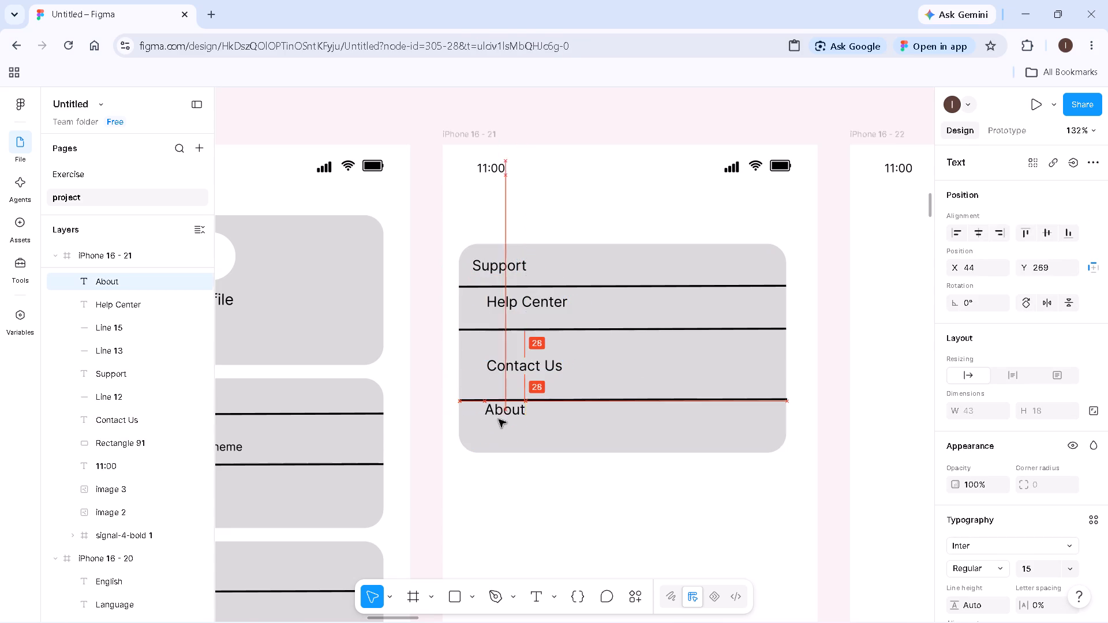
left_click_drag(499, 419, 501, 426)
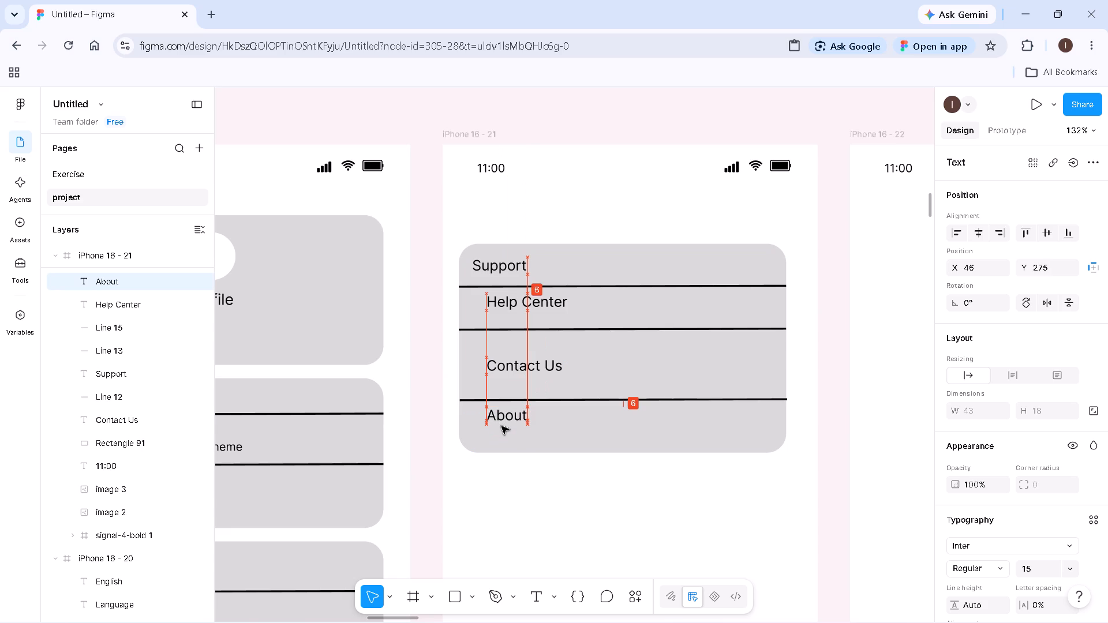
left_click_drag(501, 426, 500, 424)
left_click(525, 498)
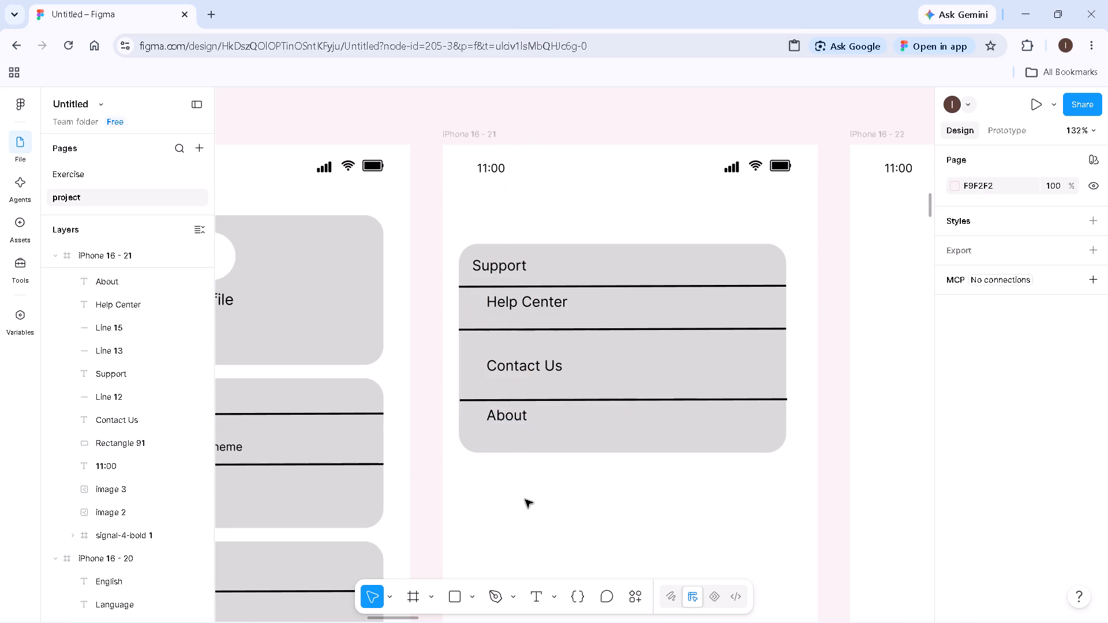
Draw a rectangle about 346 by 63 below the Support card on iPhone 16 - 21, at about X 14, Y 399.
scroll(525, 500, "down", 12, "ctrl")
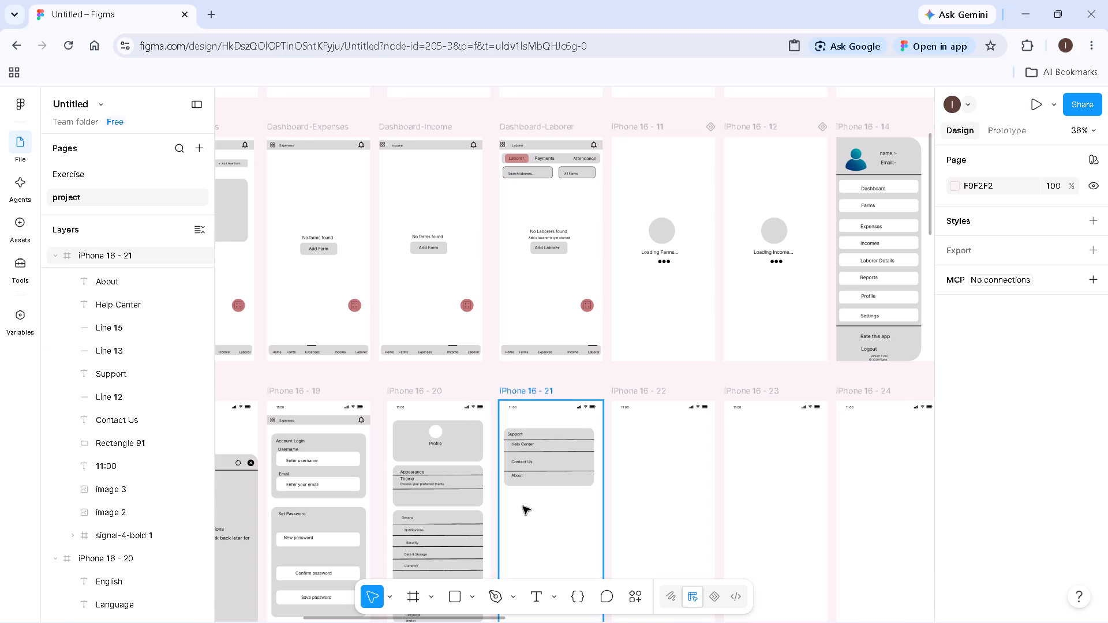
scroll(523, 506, "down", 4, "ctrl")
key("h")
left_click_drag(537, 522, 538, 522)
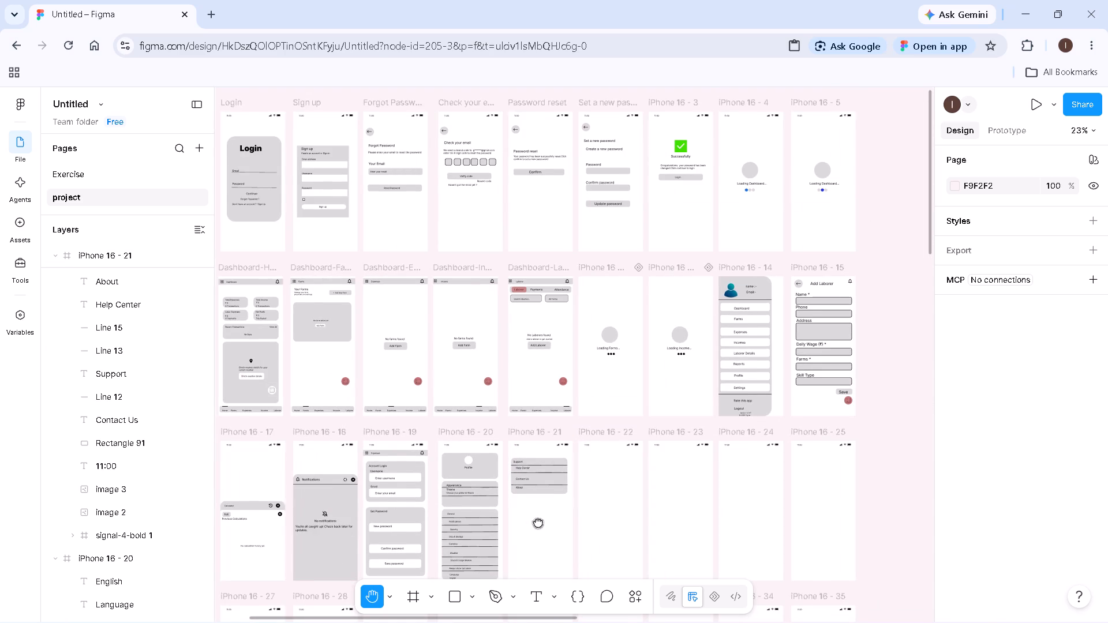
left_click_drag(538, 522, 510, 369)
scroll(508, 367, "up", 8, "ctrl")
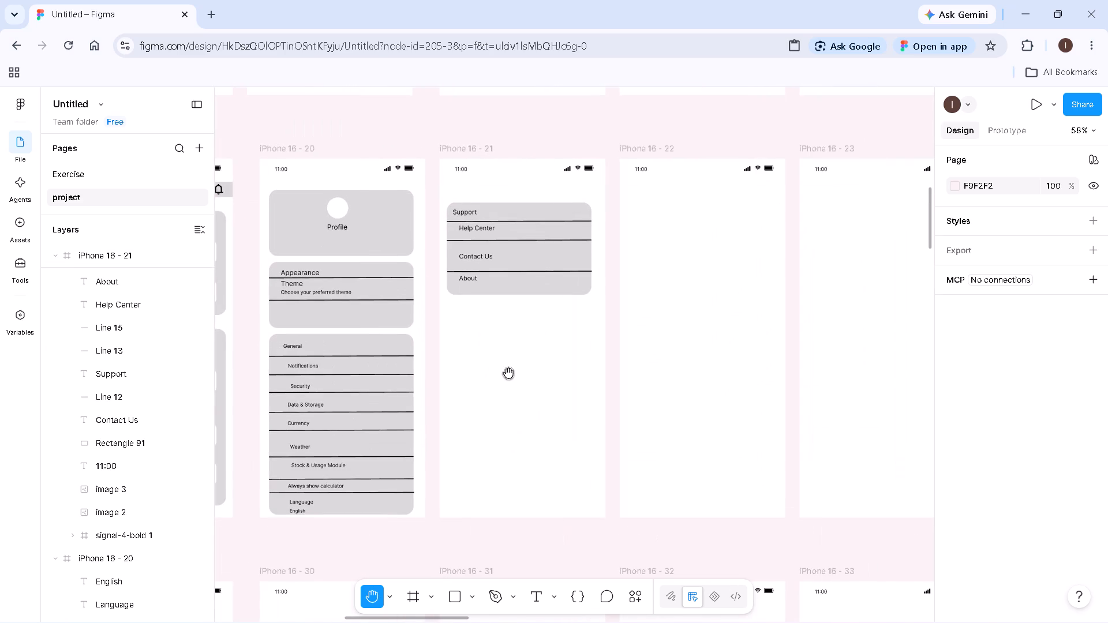
scroll(508, 373, "up", 4, "ctrl")
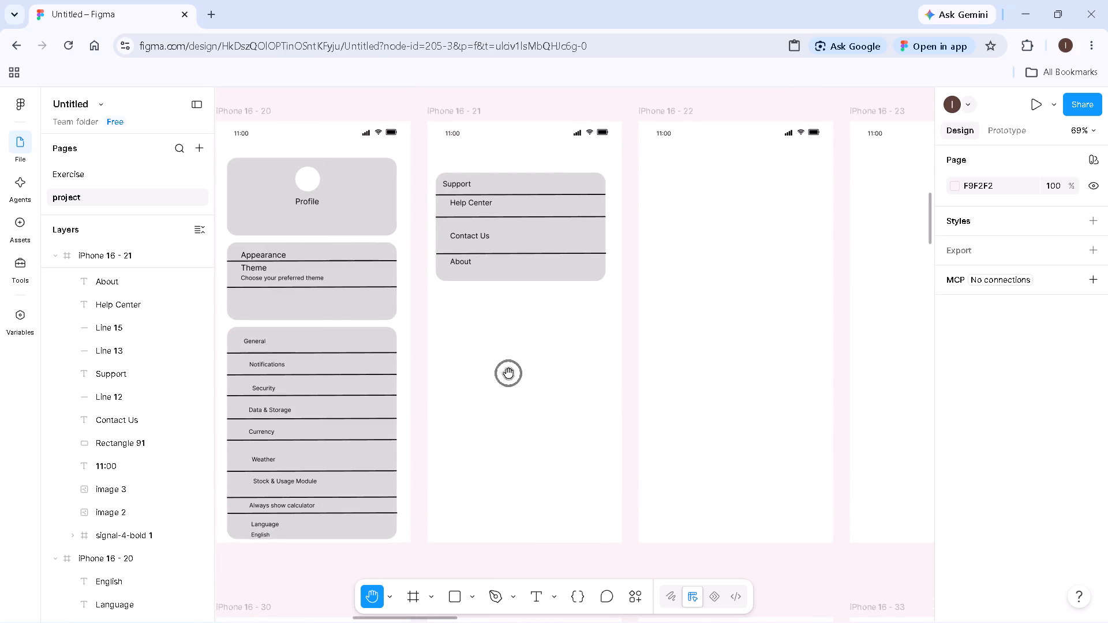
key("v")
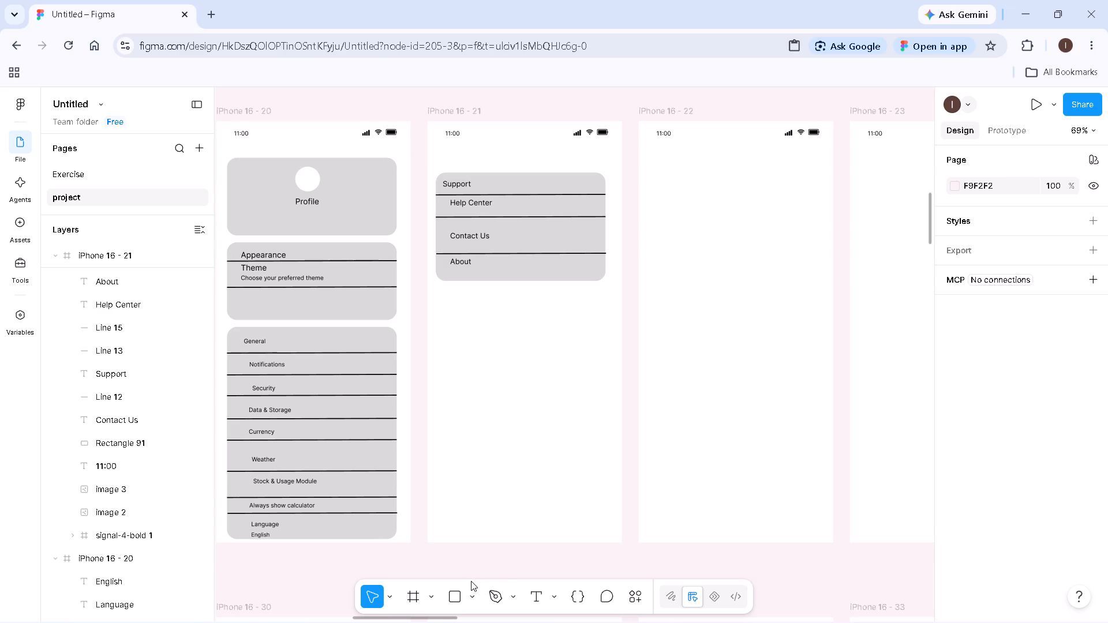
left_click(474, 595)
left_click(503, 465)
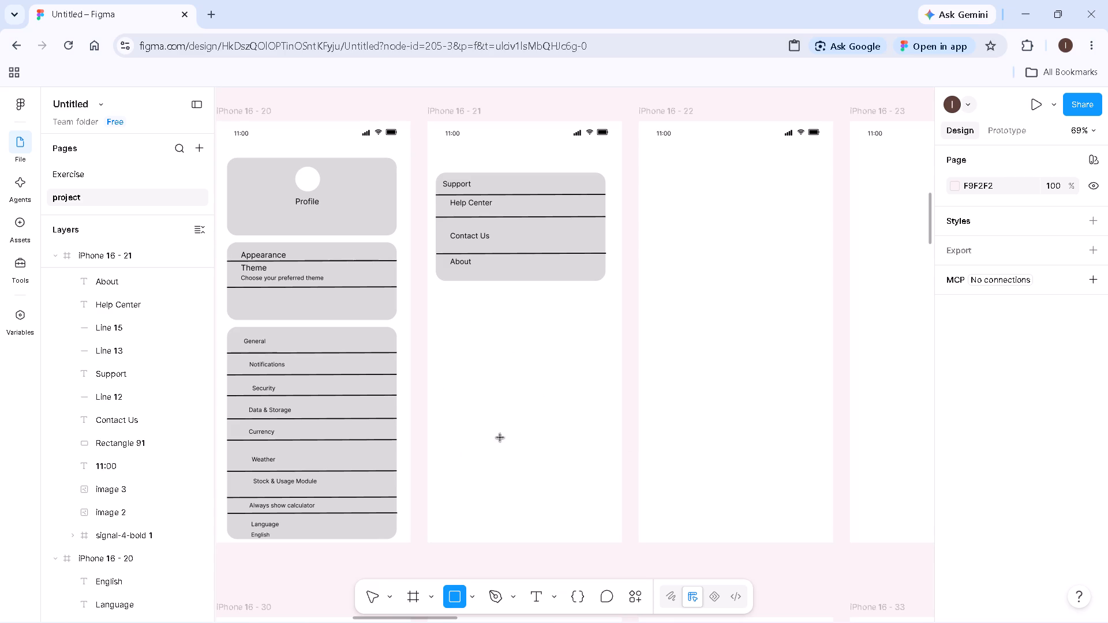
left_click_drag(435, 318, 598, 367)
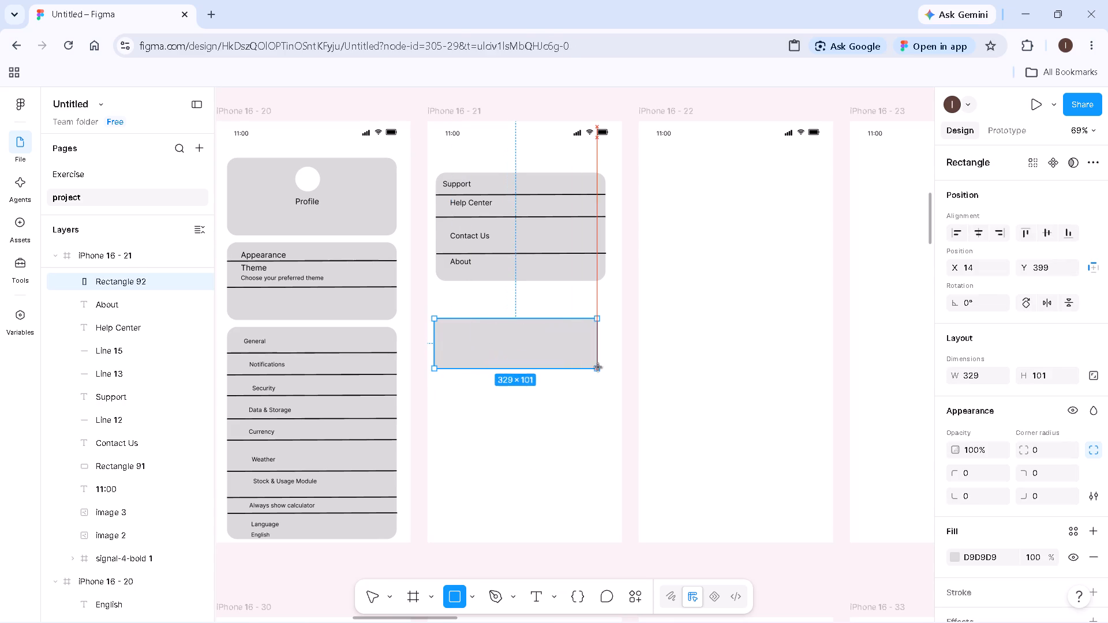
left_click_drag(598, 367, 604, 350)
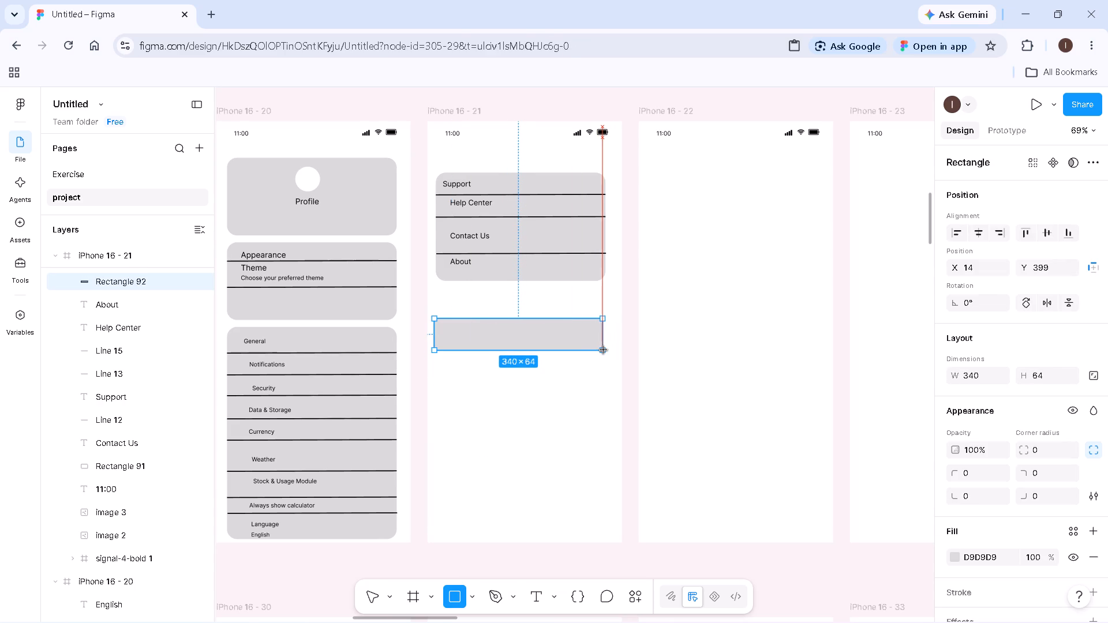
left_click_drag(604, 350, 604, 350)
Set the new rectangle's corner radius to 20.
left_click(1046, 446)
type("20")
key("Return")
left_click(600, 449)
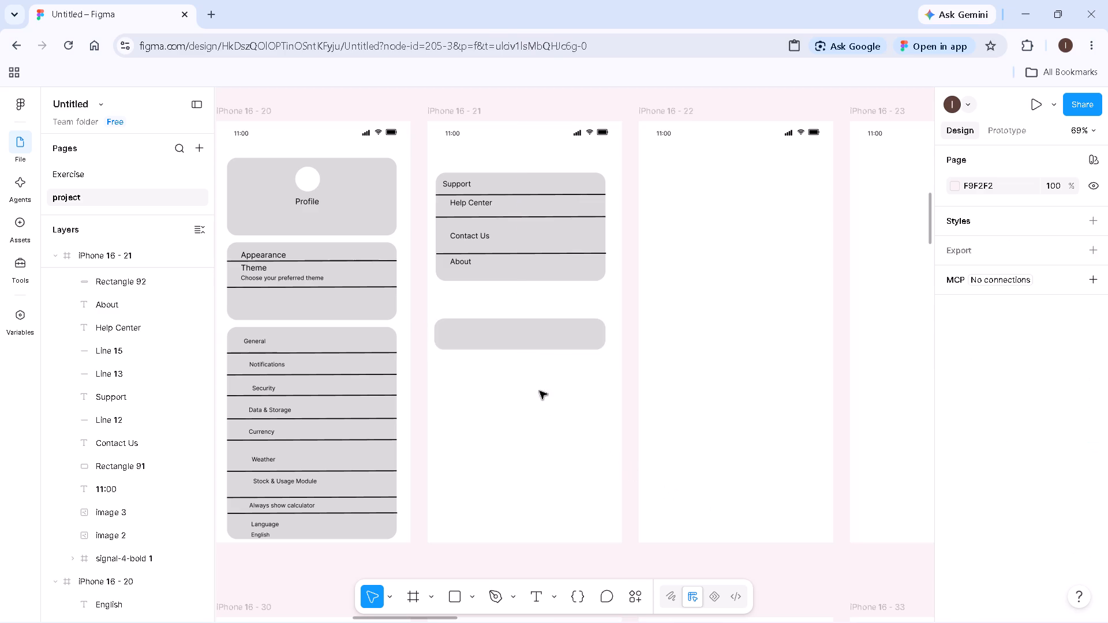
Move the rounded rectangle up to about Y 396 and adjust its side edges to match the Support card.
left_click(515, 346)
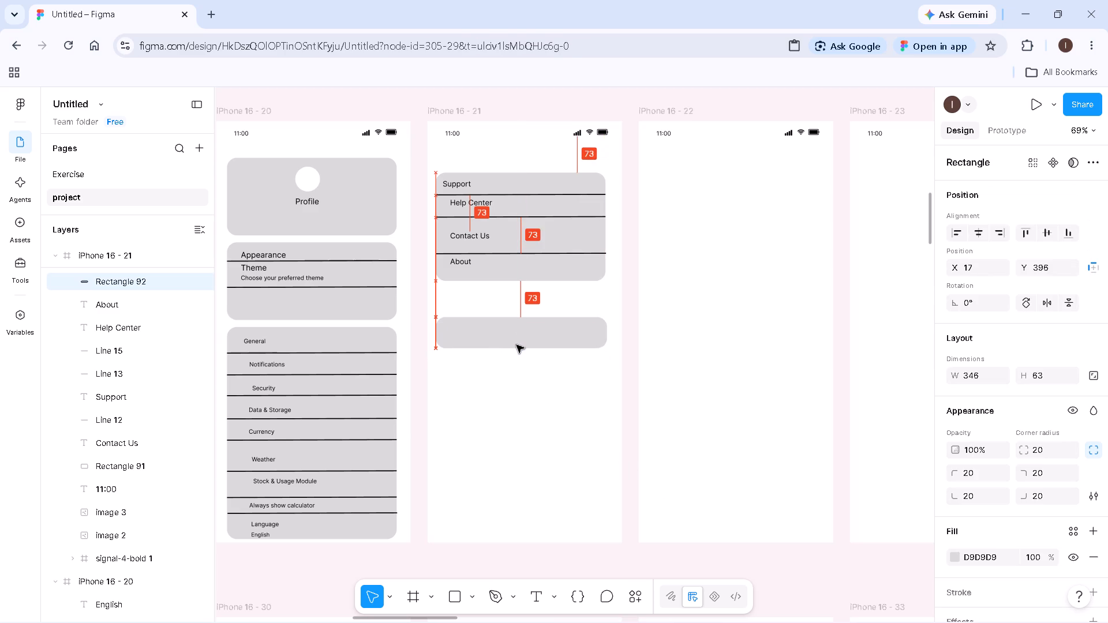
left_click(439, 331)
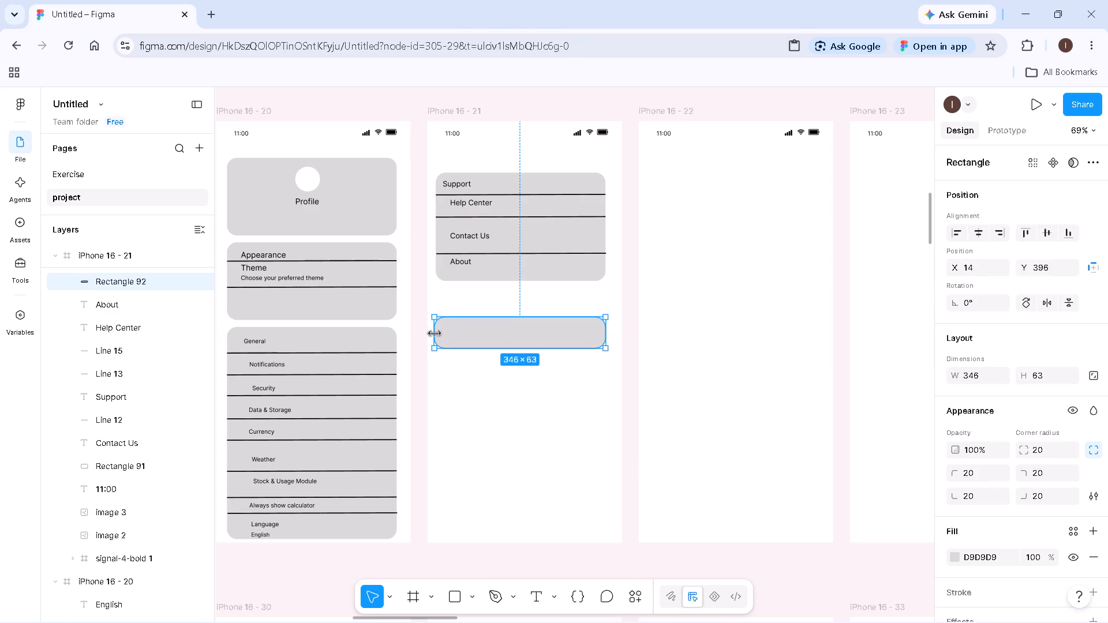
left_click(493, 384)
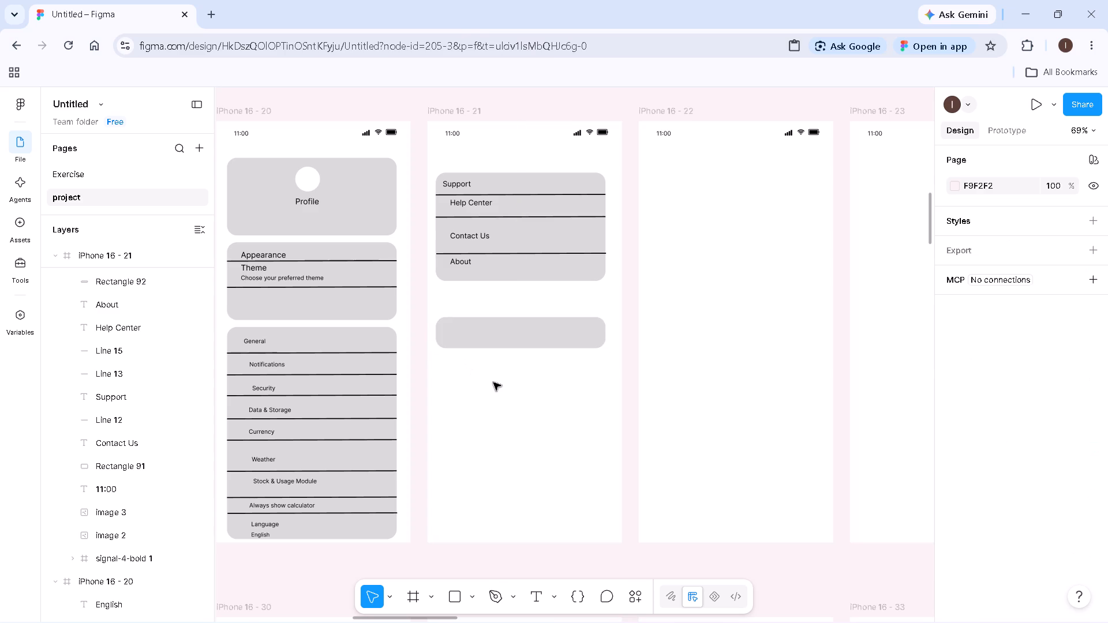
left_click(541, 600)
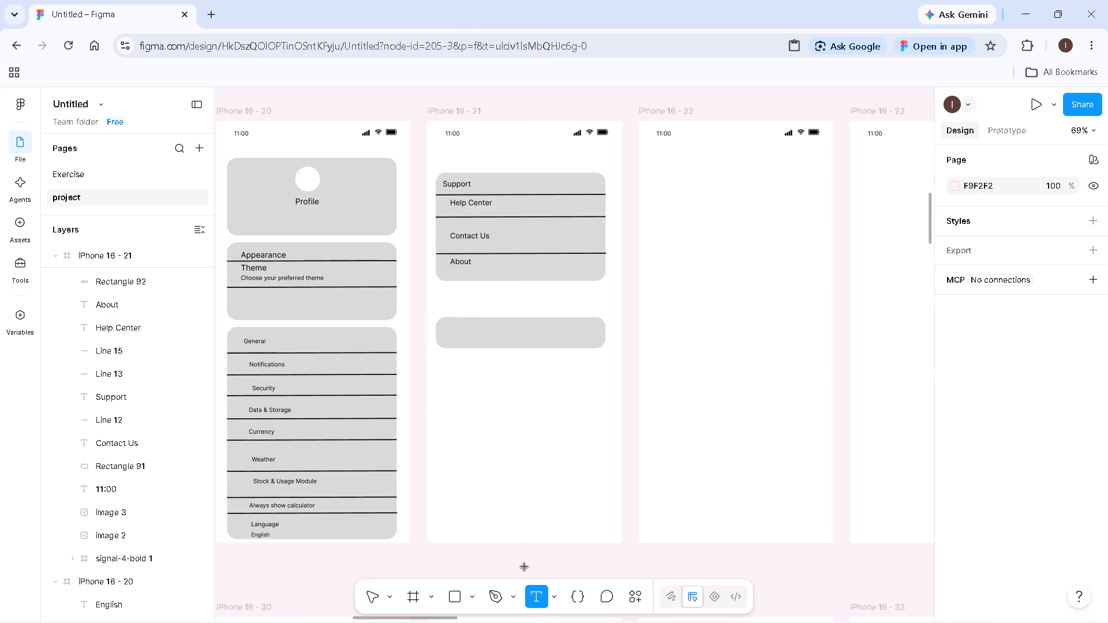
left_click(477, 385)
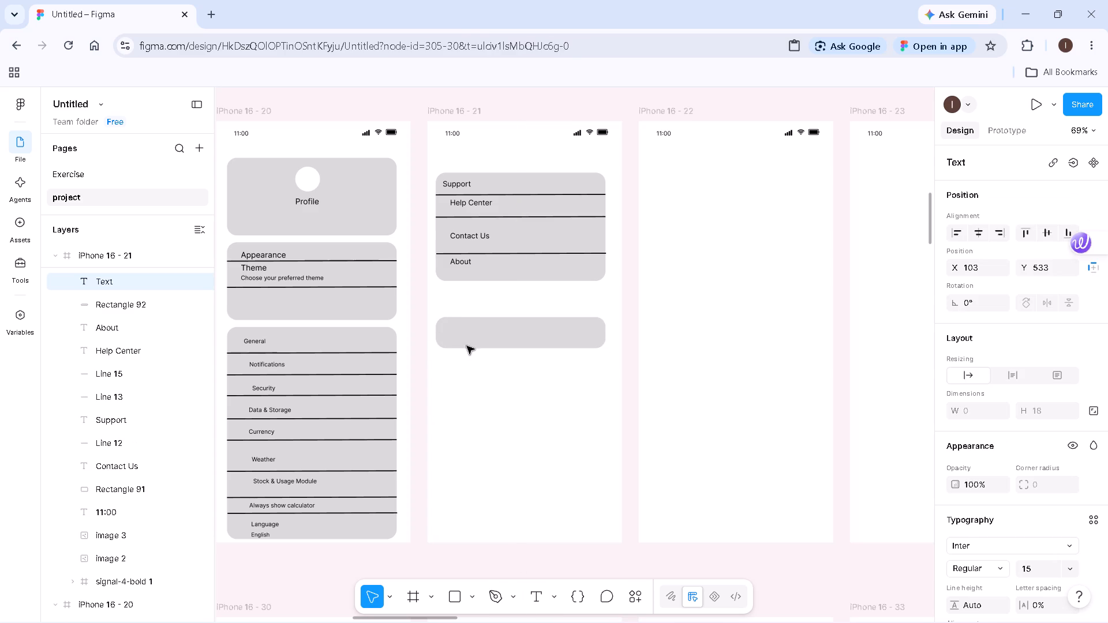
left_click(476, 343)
Add a "Logout" text label inside the lower rounded rectangle, at about X 131, Y 419.
key("t")
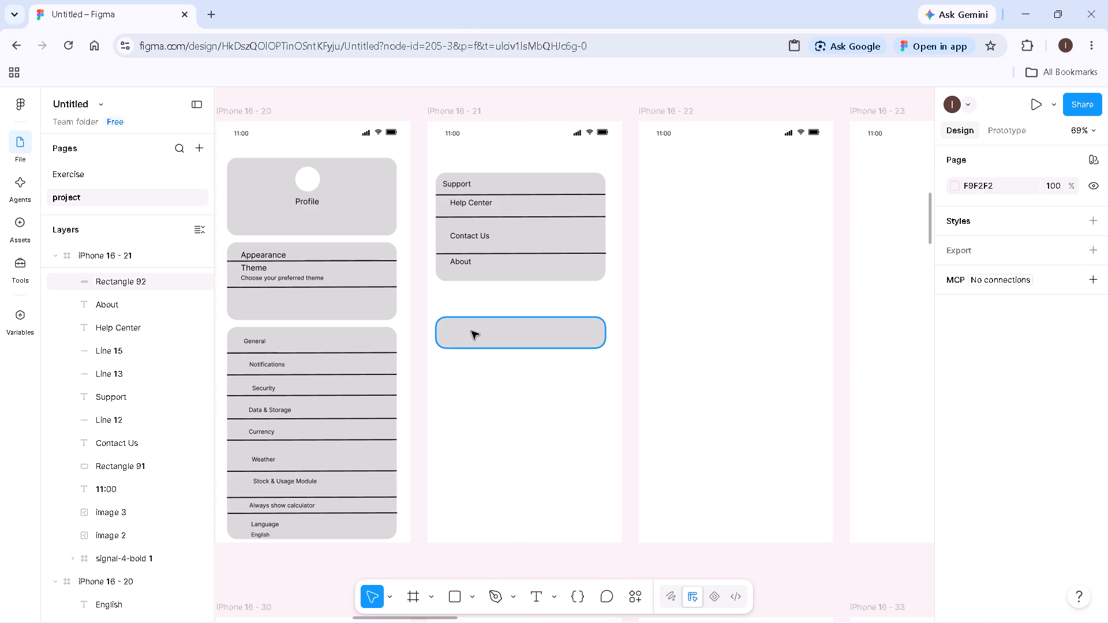
left_click(474, 331)
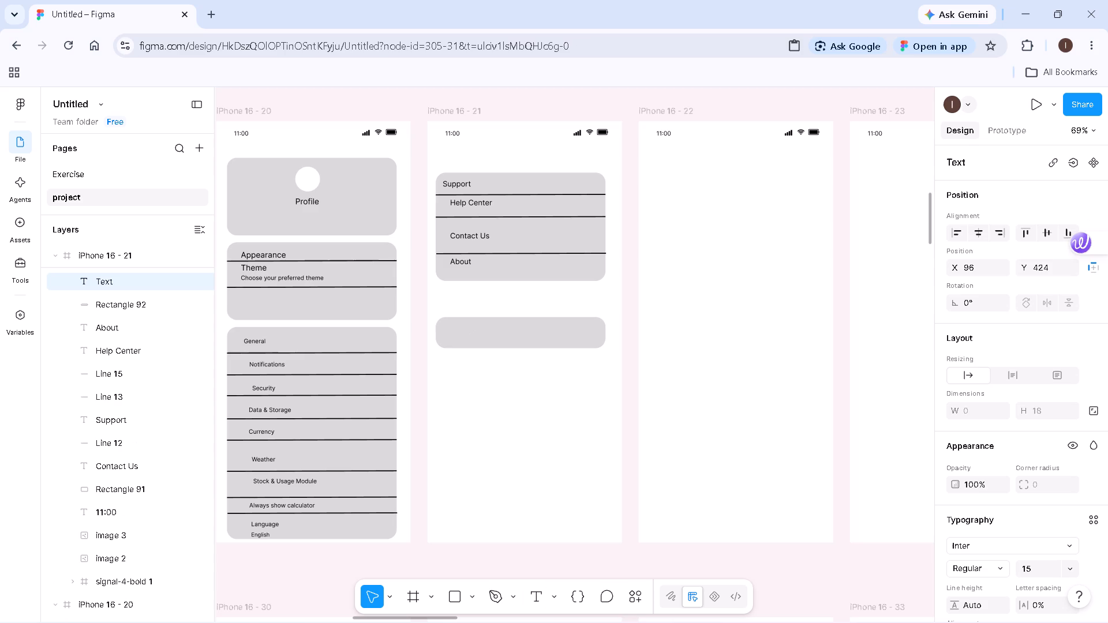
key("shift+l")
type("og")
type("out")
double_click(489, 360)
left_click_drag(490, 335, 508, 332)
Set the font size of the "Logout" label to 24.
triple_click(508, 332)
double_click(508, 332)
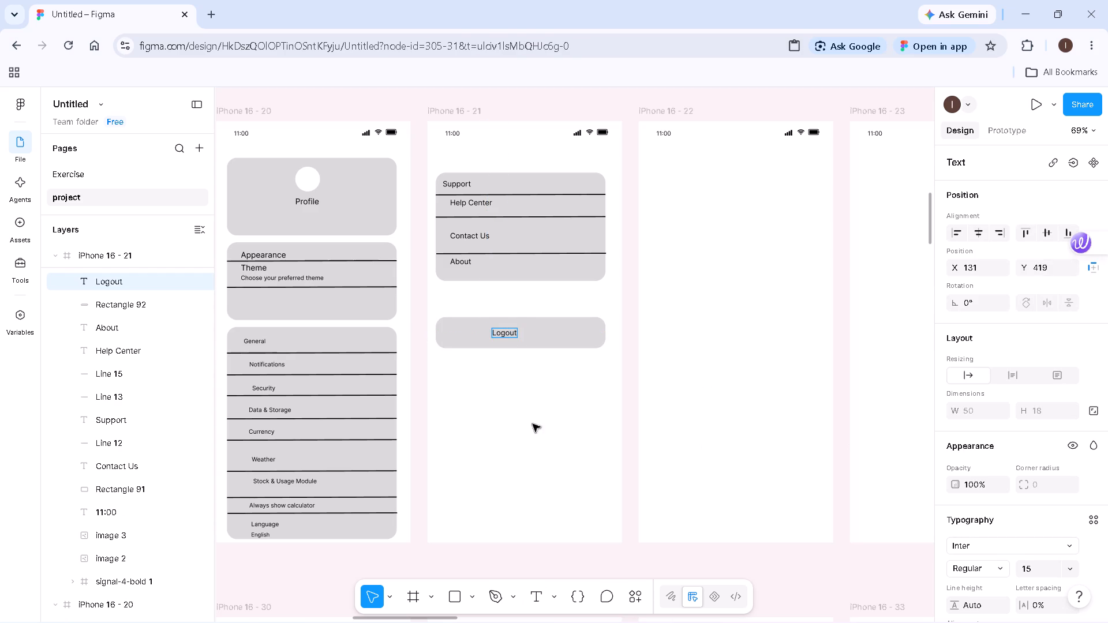
triple_click(507, 332)
scroll(1008, 495, "down", 2)
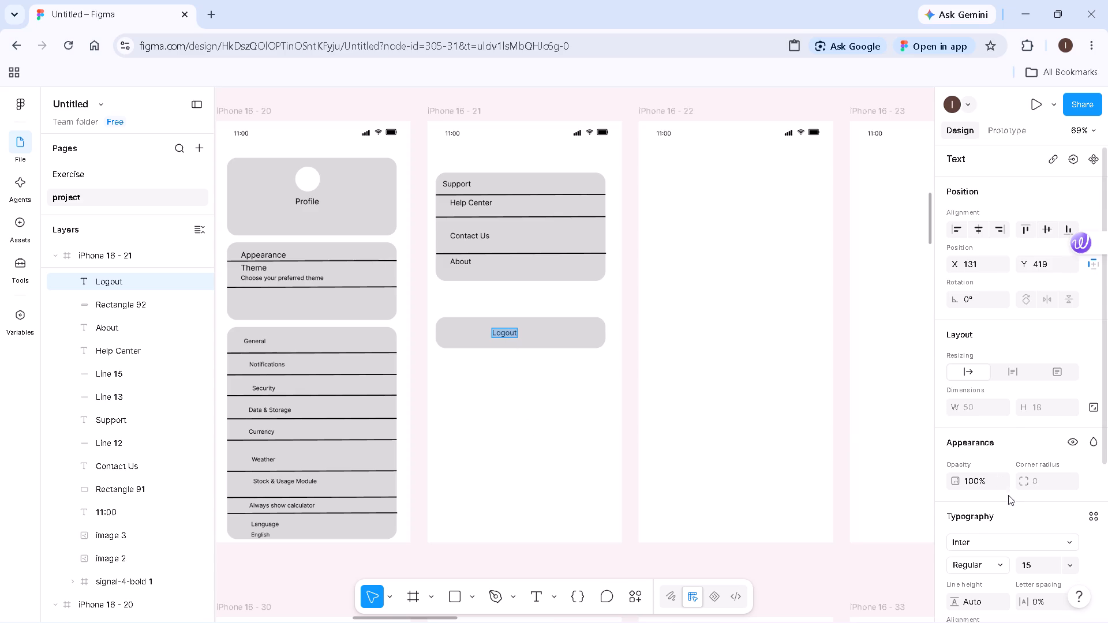
scroll(1008, 495, "down", 1)
left_click(1065, 355)
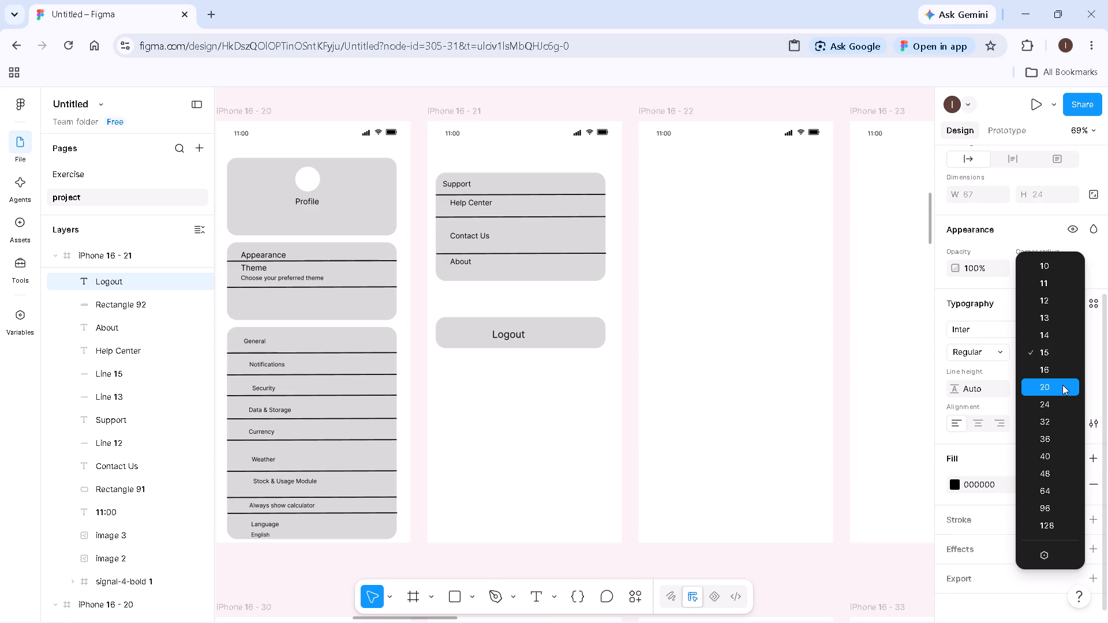
left_click(1062, 397)
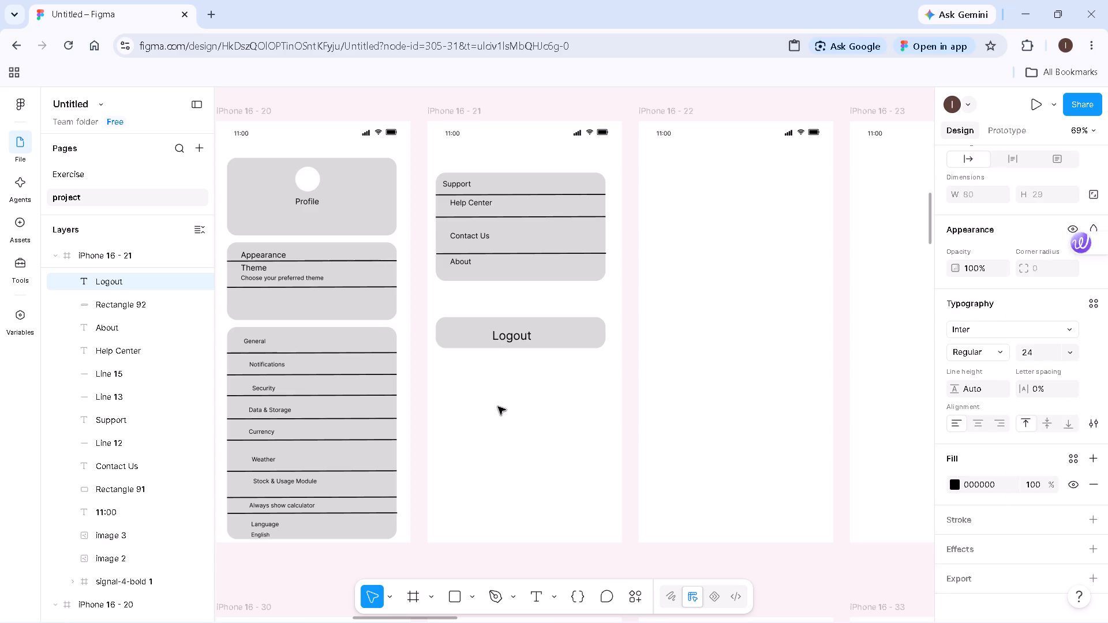
double_click(498, 407)
Move the "Logout" label up to about Y 411, vertically centring it in its rounded rectangle.
left_click(520, 341)
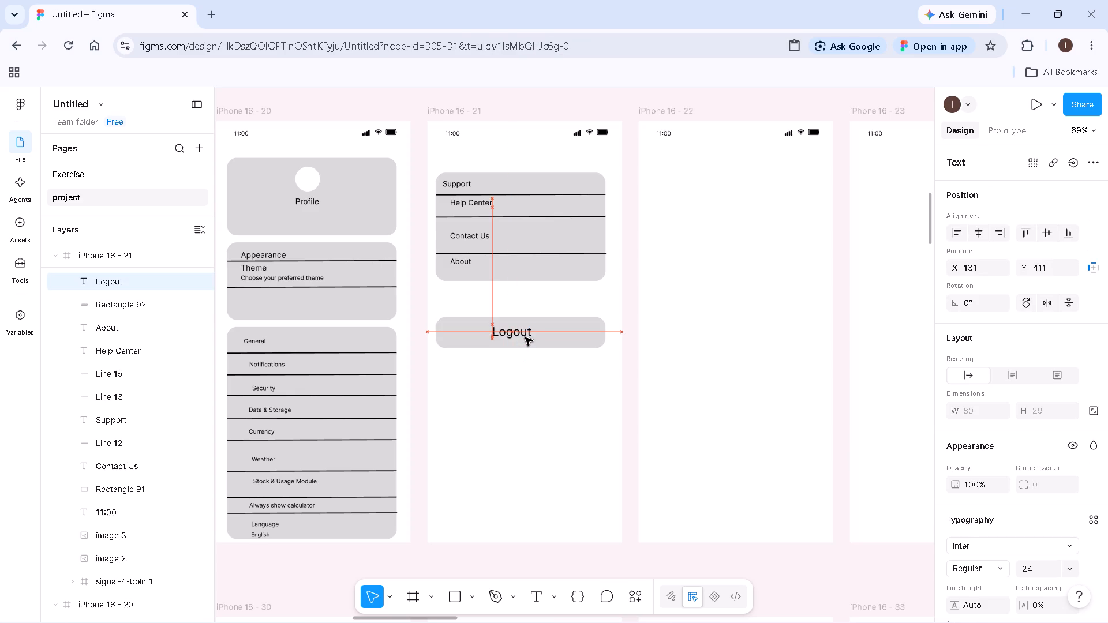
left_click(521, 429)
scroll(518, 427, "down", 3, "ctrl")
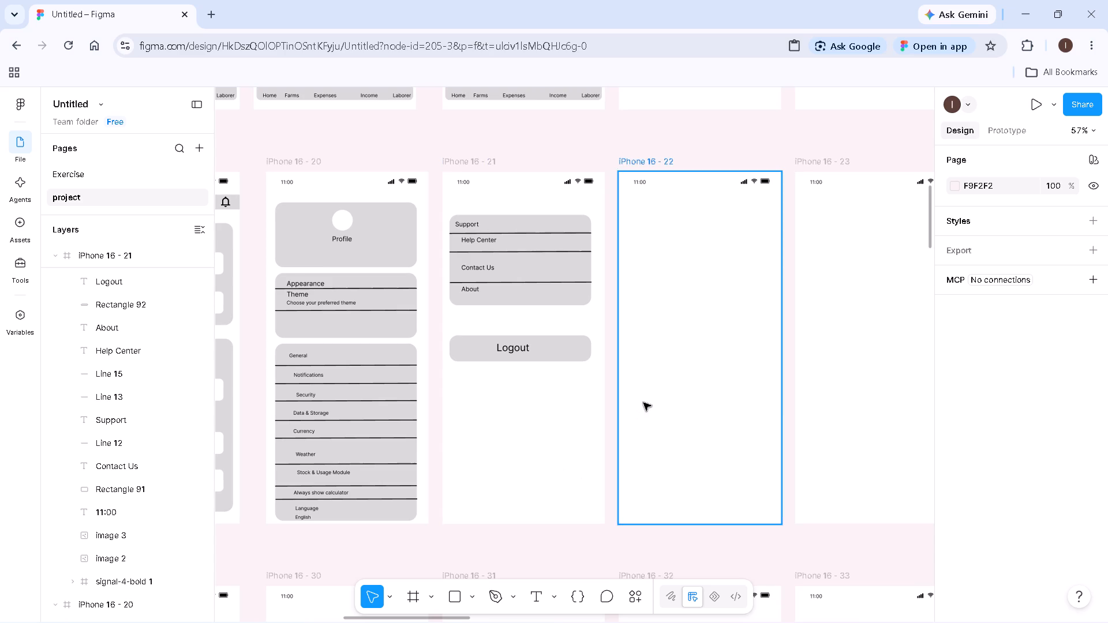
Examine the iPhone 16 - 21 screen and the blank iPhone 16 - 22 frame beside it as the place for the next wireframe.
scroll(643, 403, "down", 4, "ctrl")
left_click(672, 382)
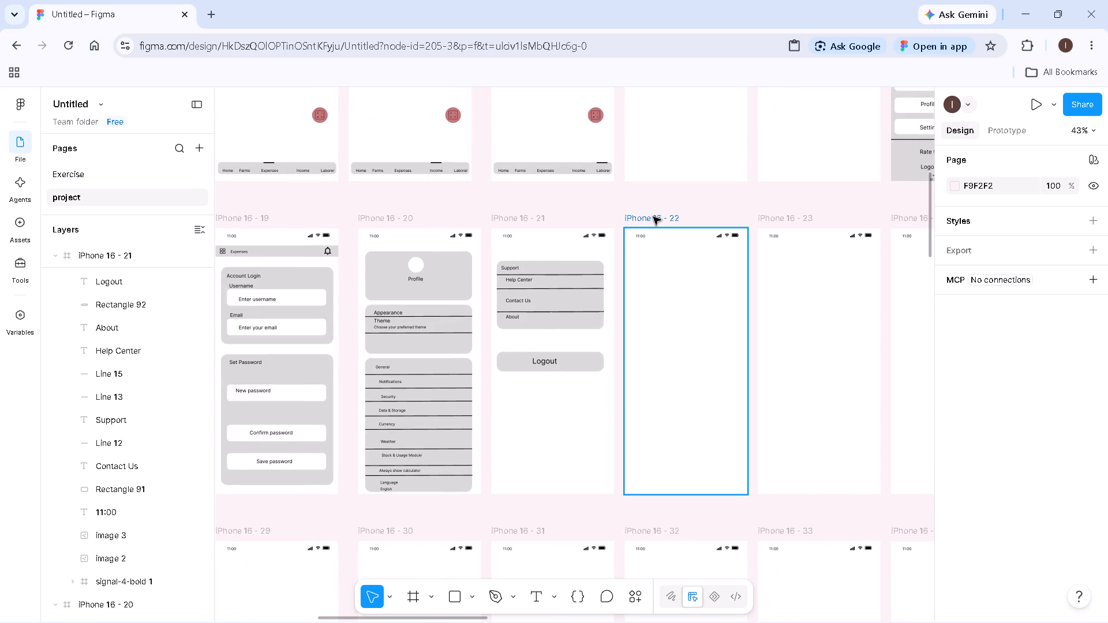
left_click(653, 220)
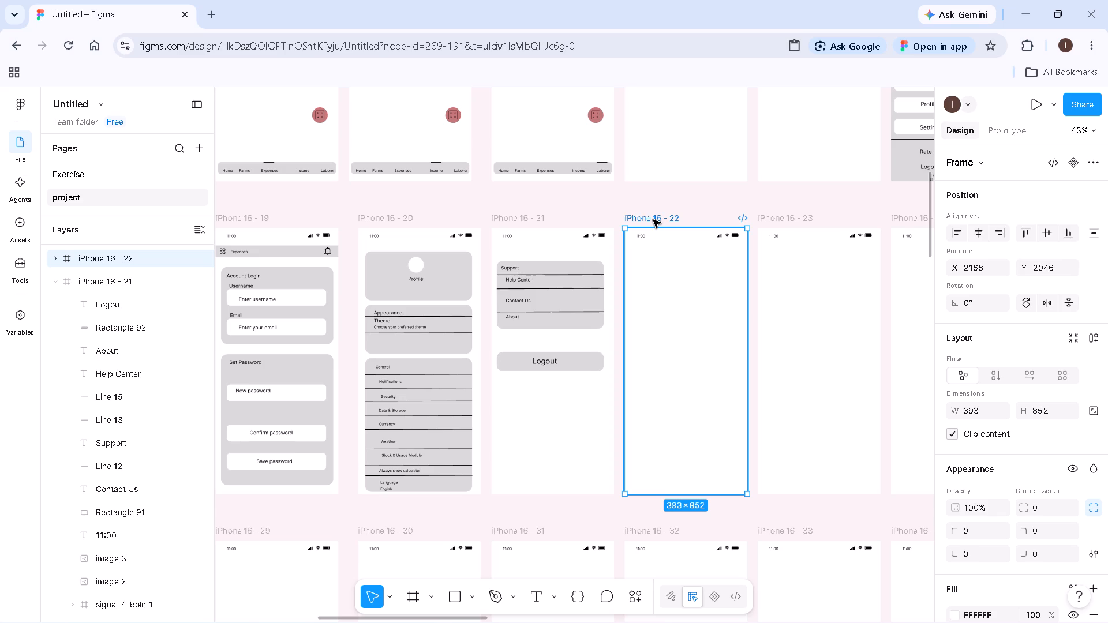
left_click(681, 208, "ctrl")
key("h")
left_click_drag(681, 209, 537, 222)
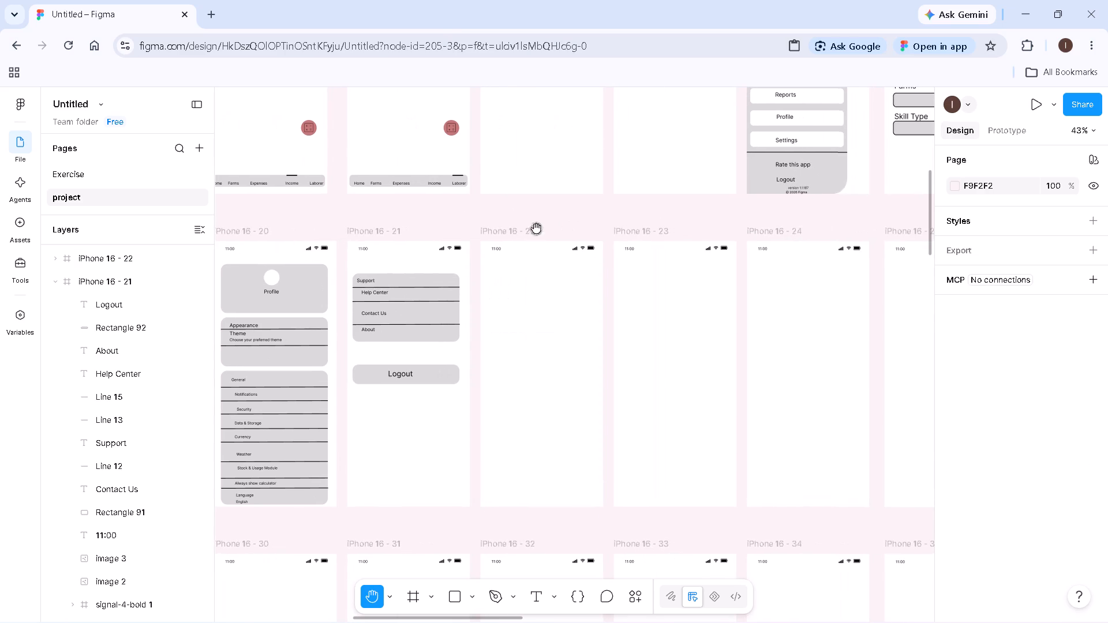
scroll(541, 247, "up", 5, "ctrl")
left_click_drag(535, 271, 541, 122, "ctrl")
scroll(541, 119, "down", 2, "ctrl")
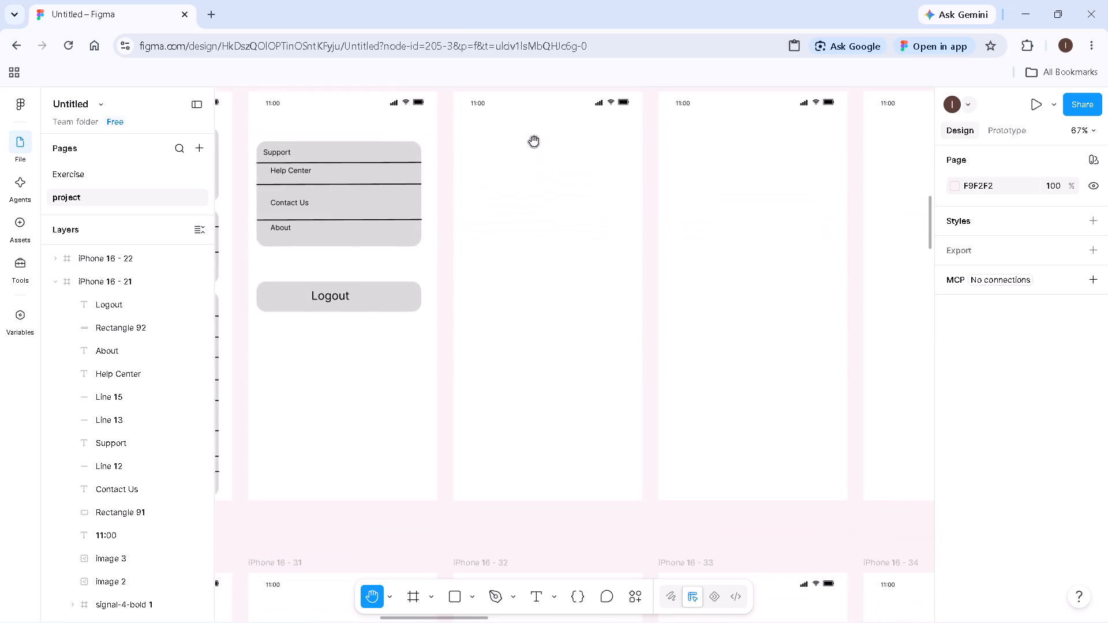
left_click_drag(533, 151, 522, 213, "ctrl")
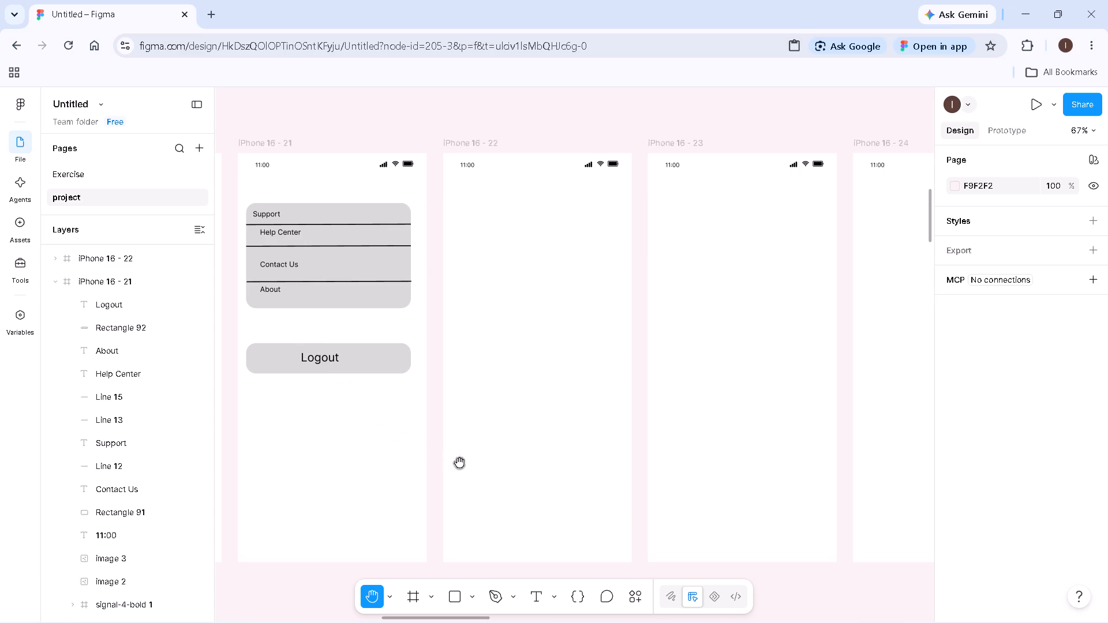
scroll(459, 463, "up", 3, "ctrl")
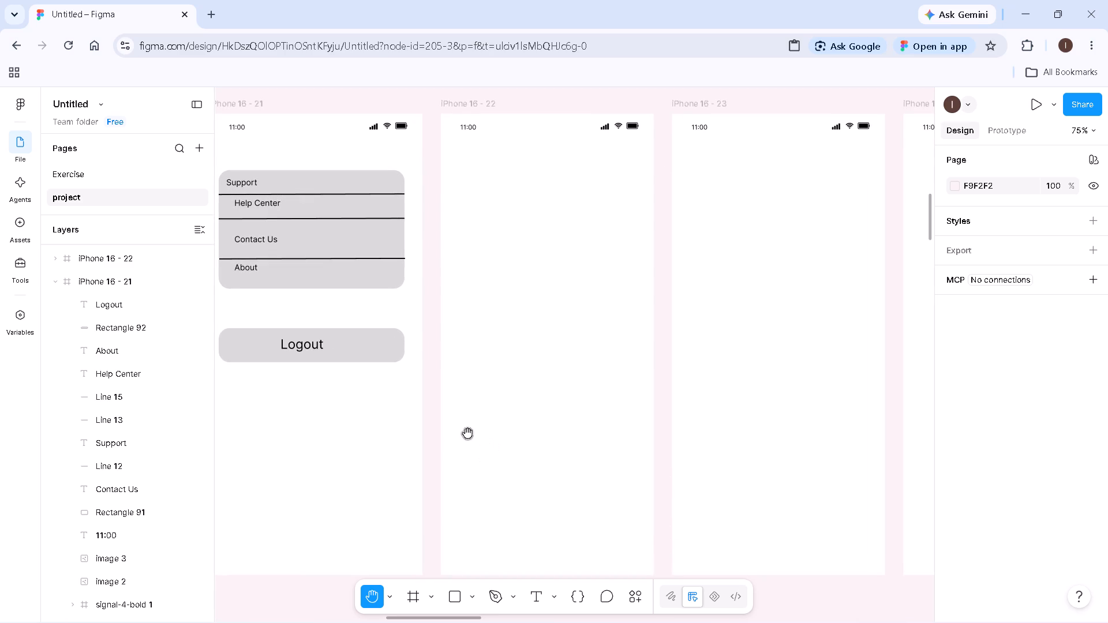